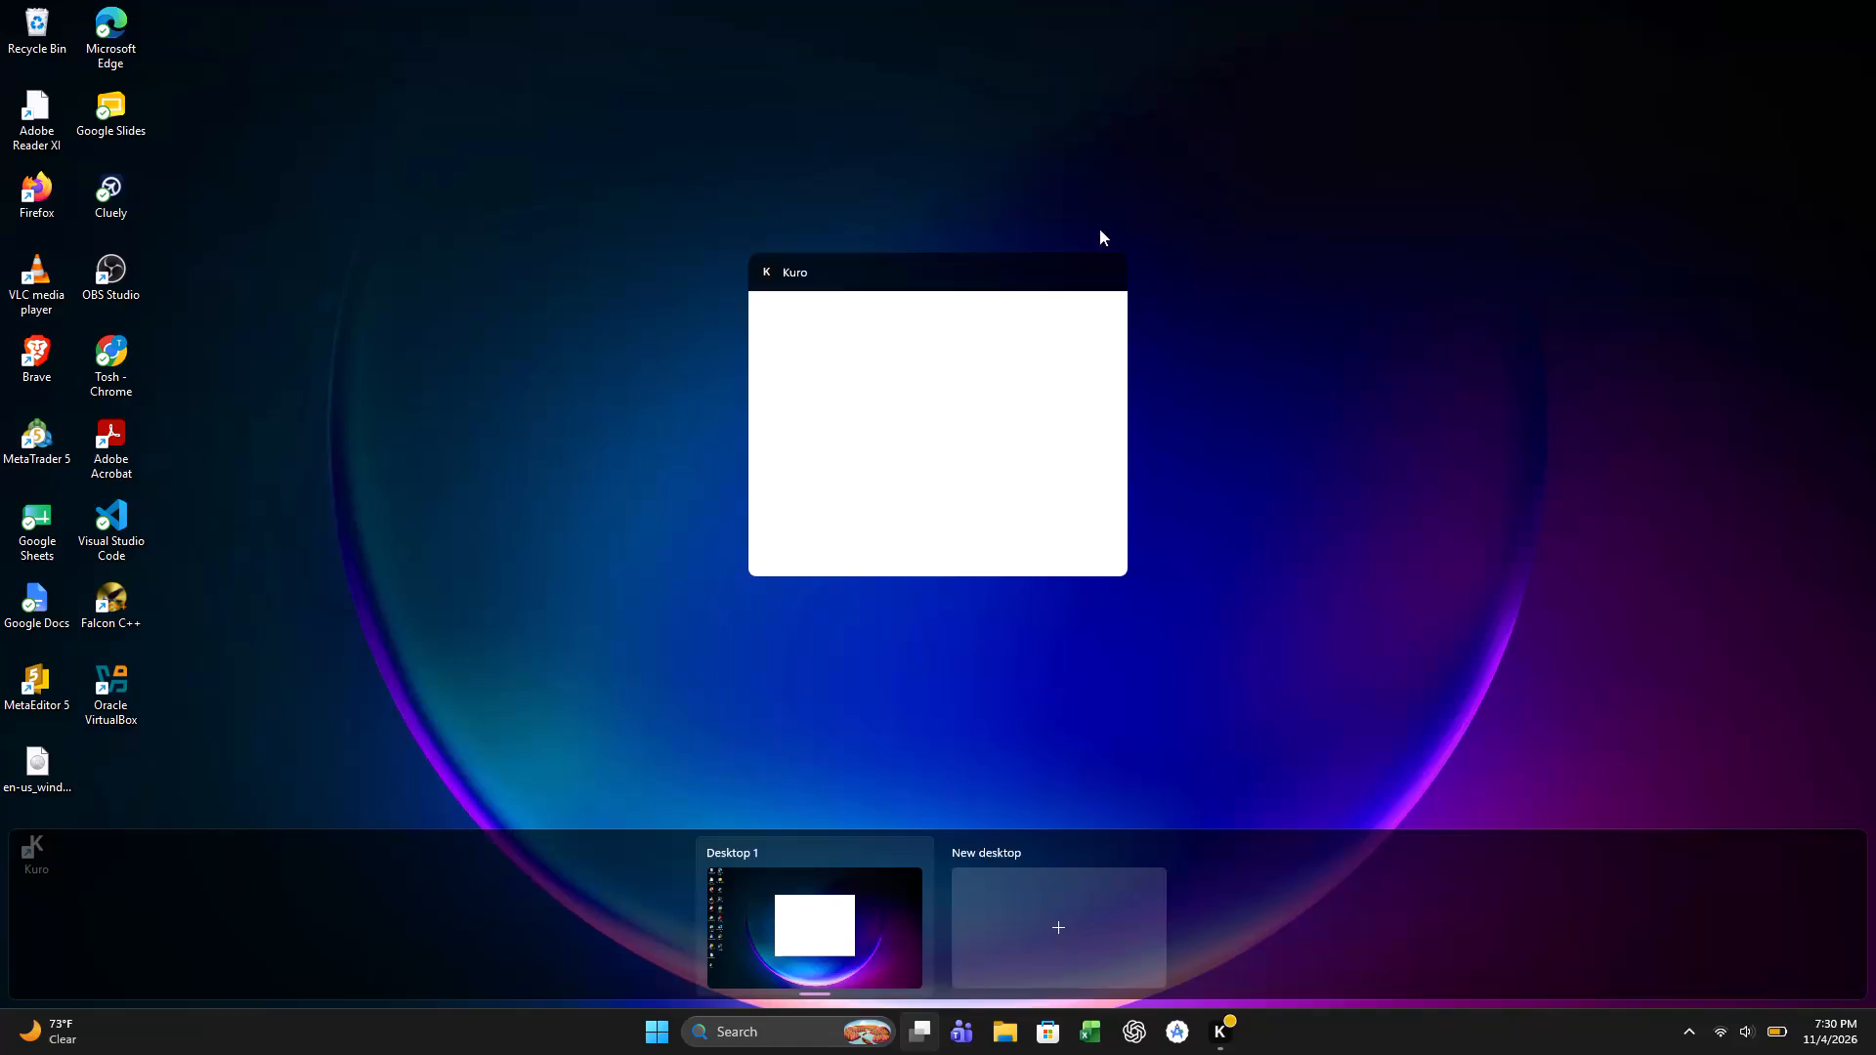
# Close the open Kuro window and return to the desktop.
pyautogui.click(1110, 266)
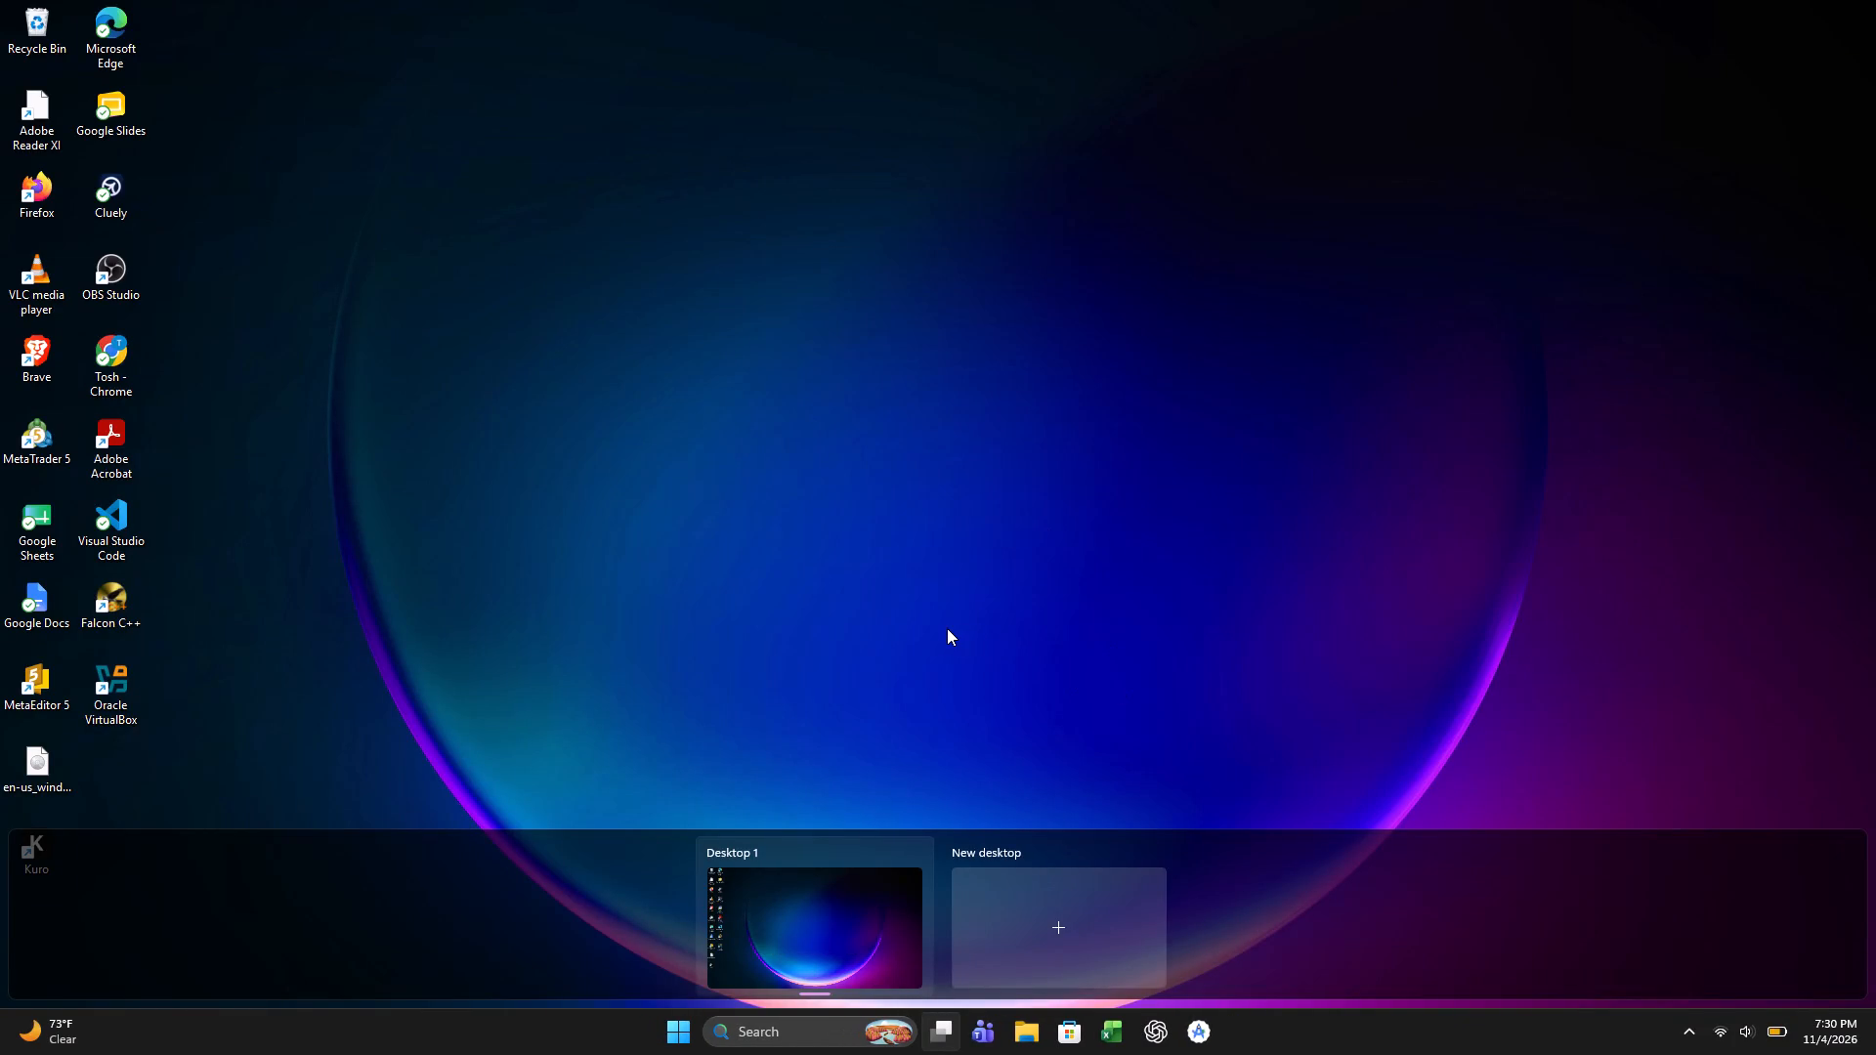
pyautogui.click(947, 627)
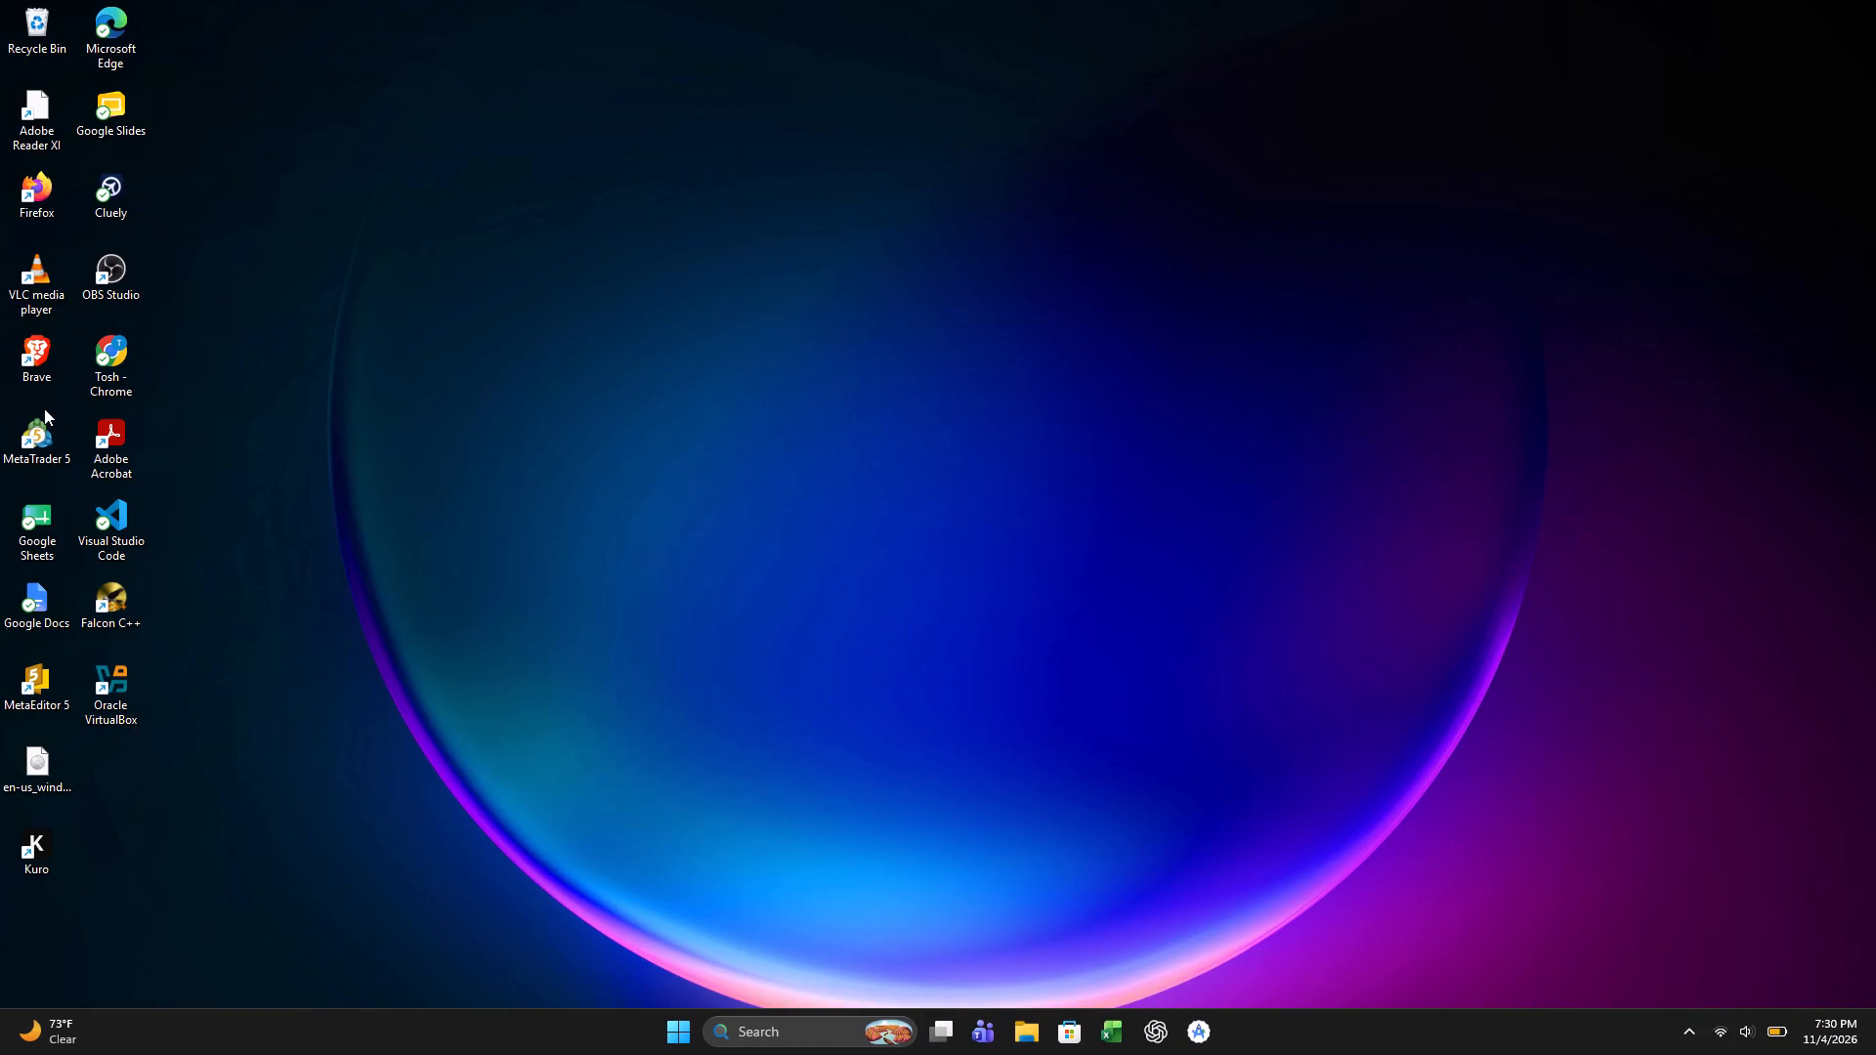
# In Chrome, search for tradingview and open the full chart of Gold Spot / US Dollar (XAUUSD).
pyautogui.doubleClick(121, 356)
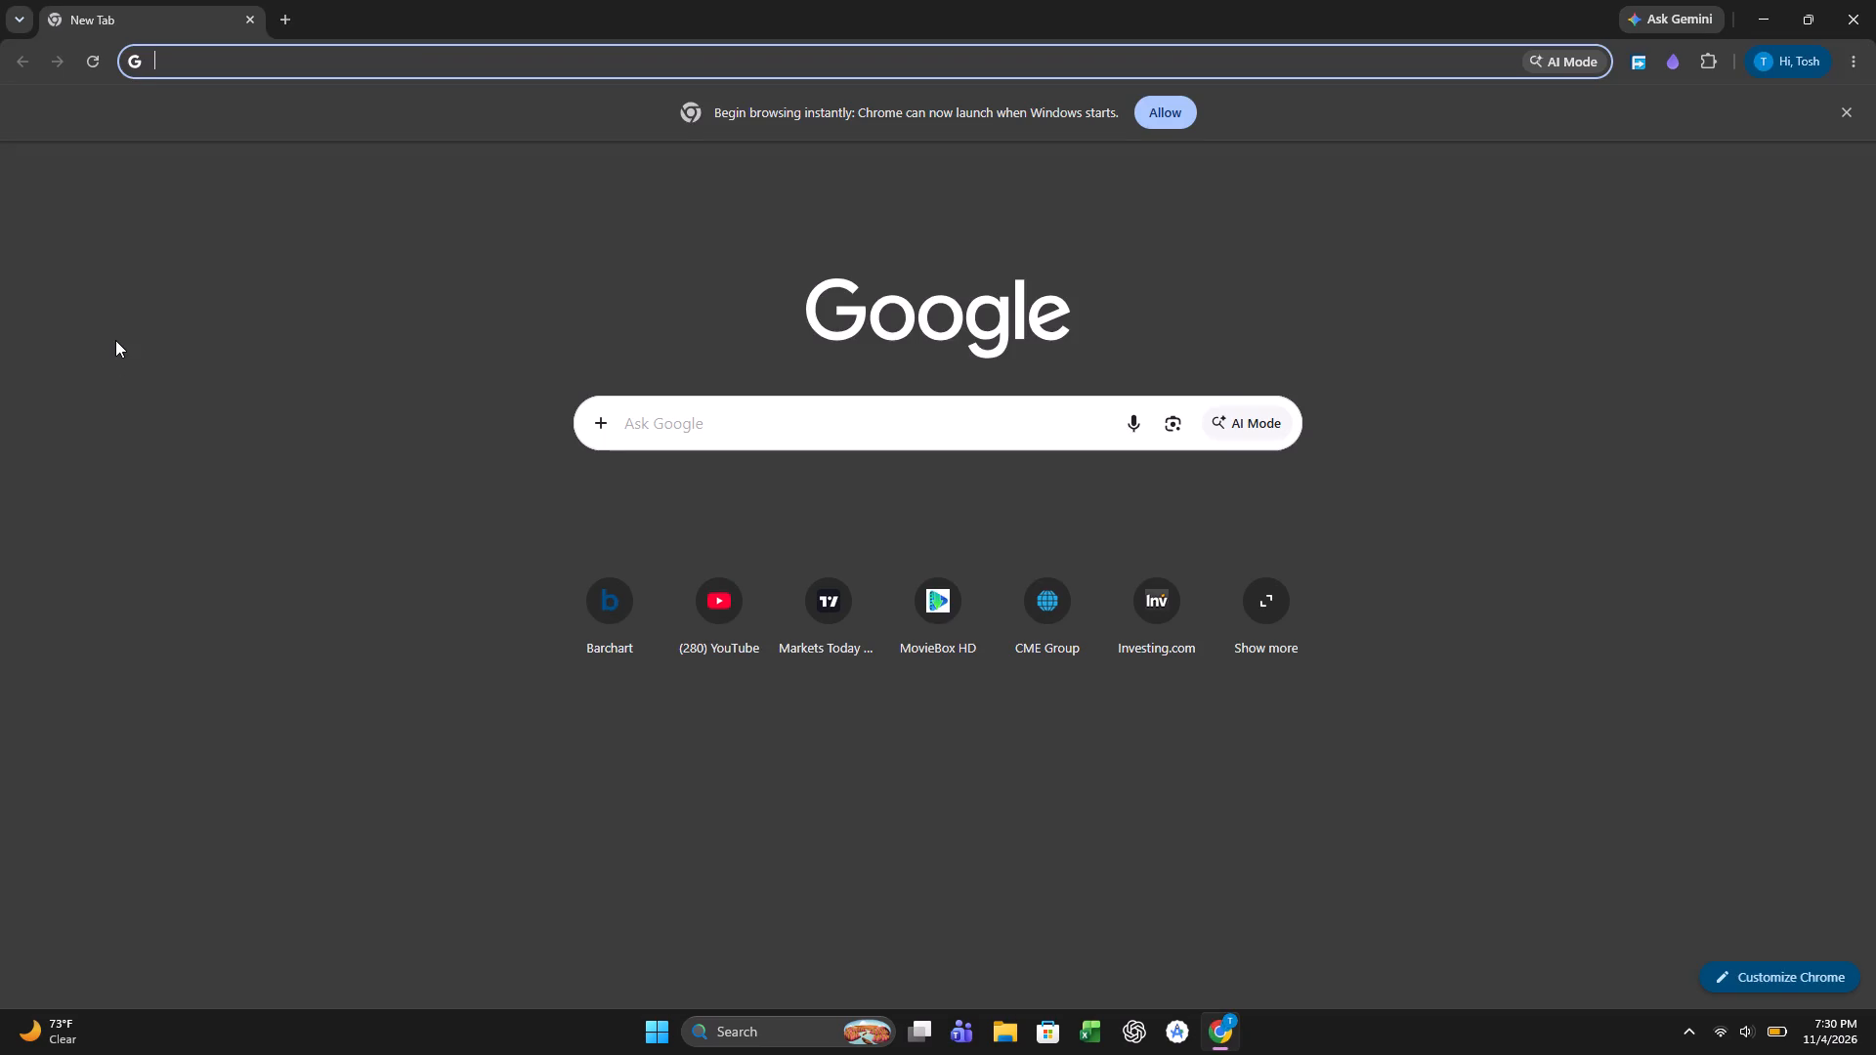
pyautogui.click(262, 66)
pyautogui.press('t')
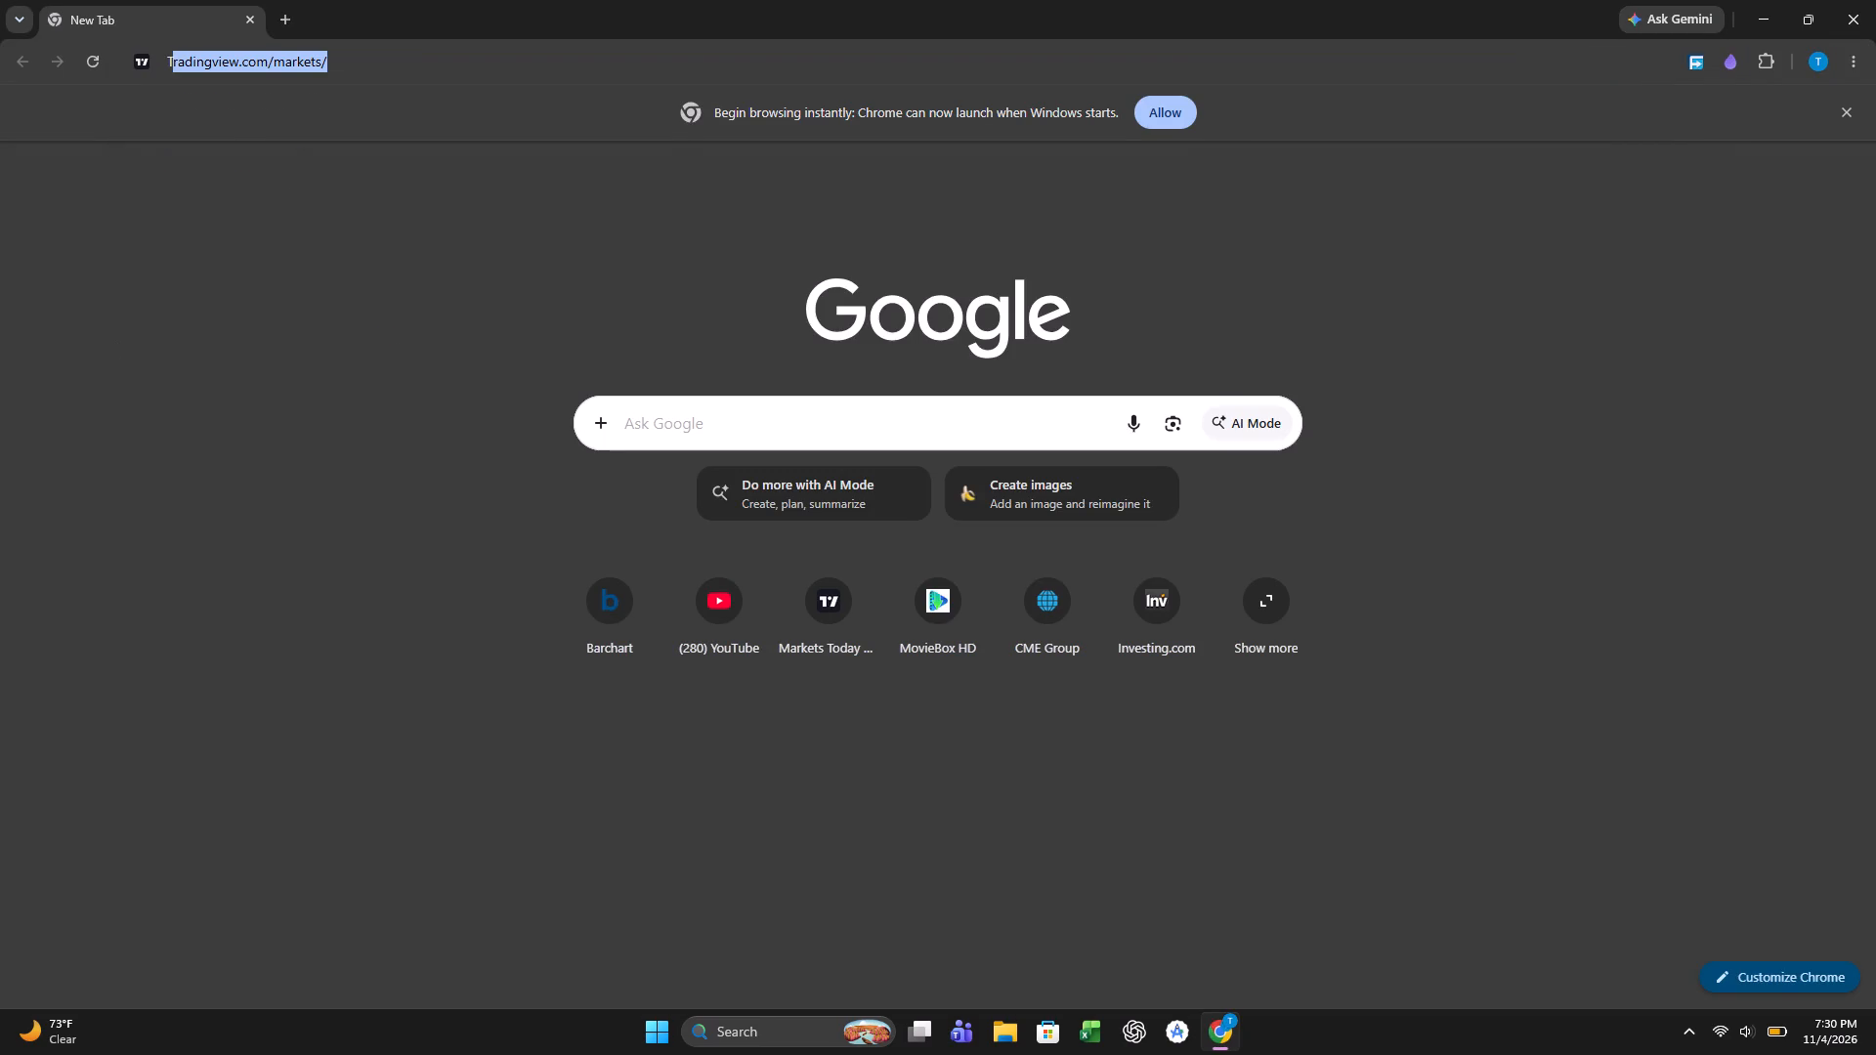
pyautogui.click(241, 134)
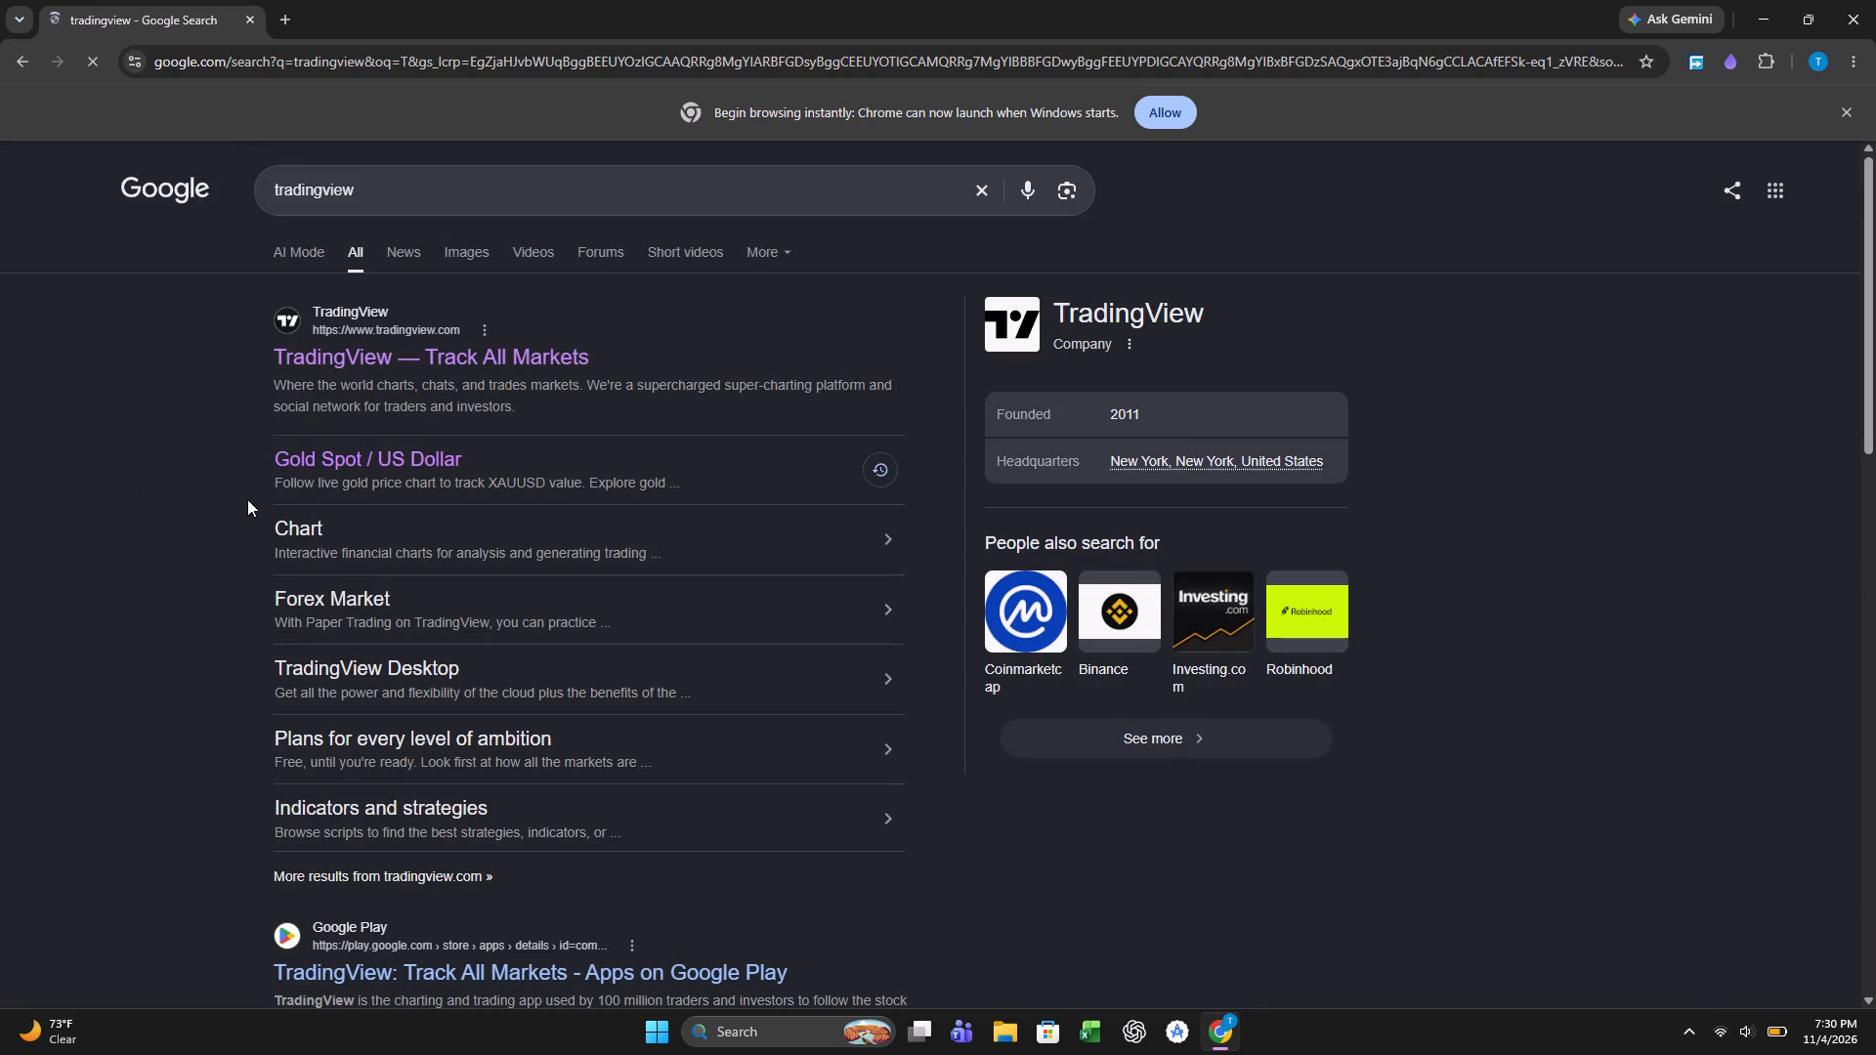
pyautogui.click(358, 470)
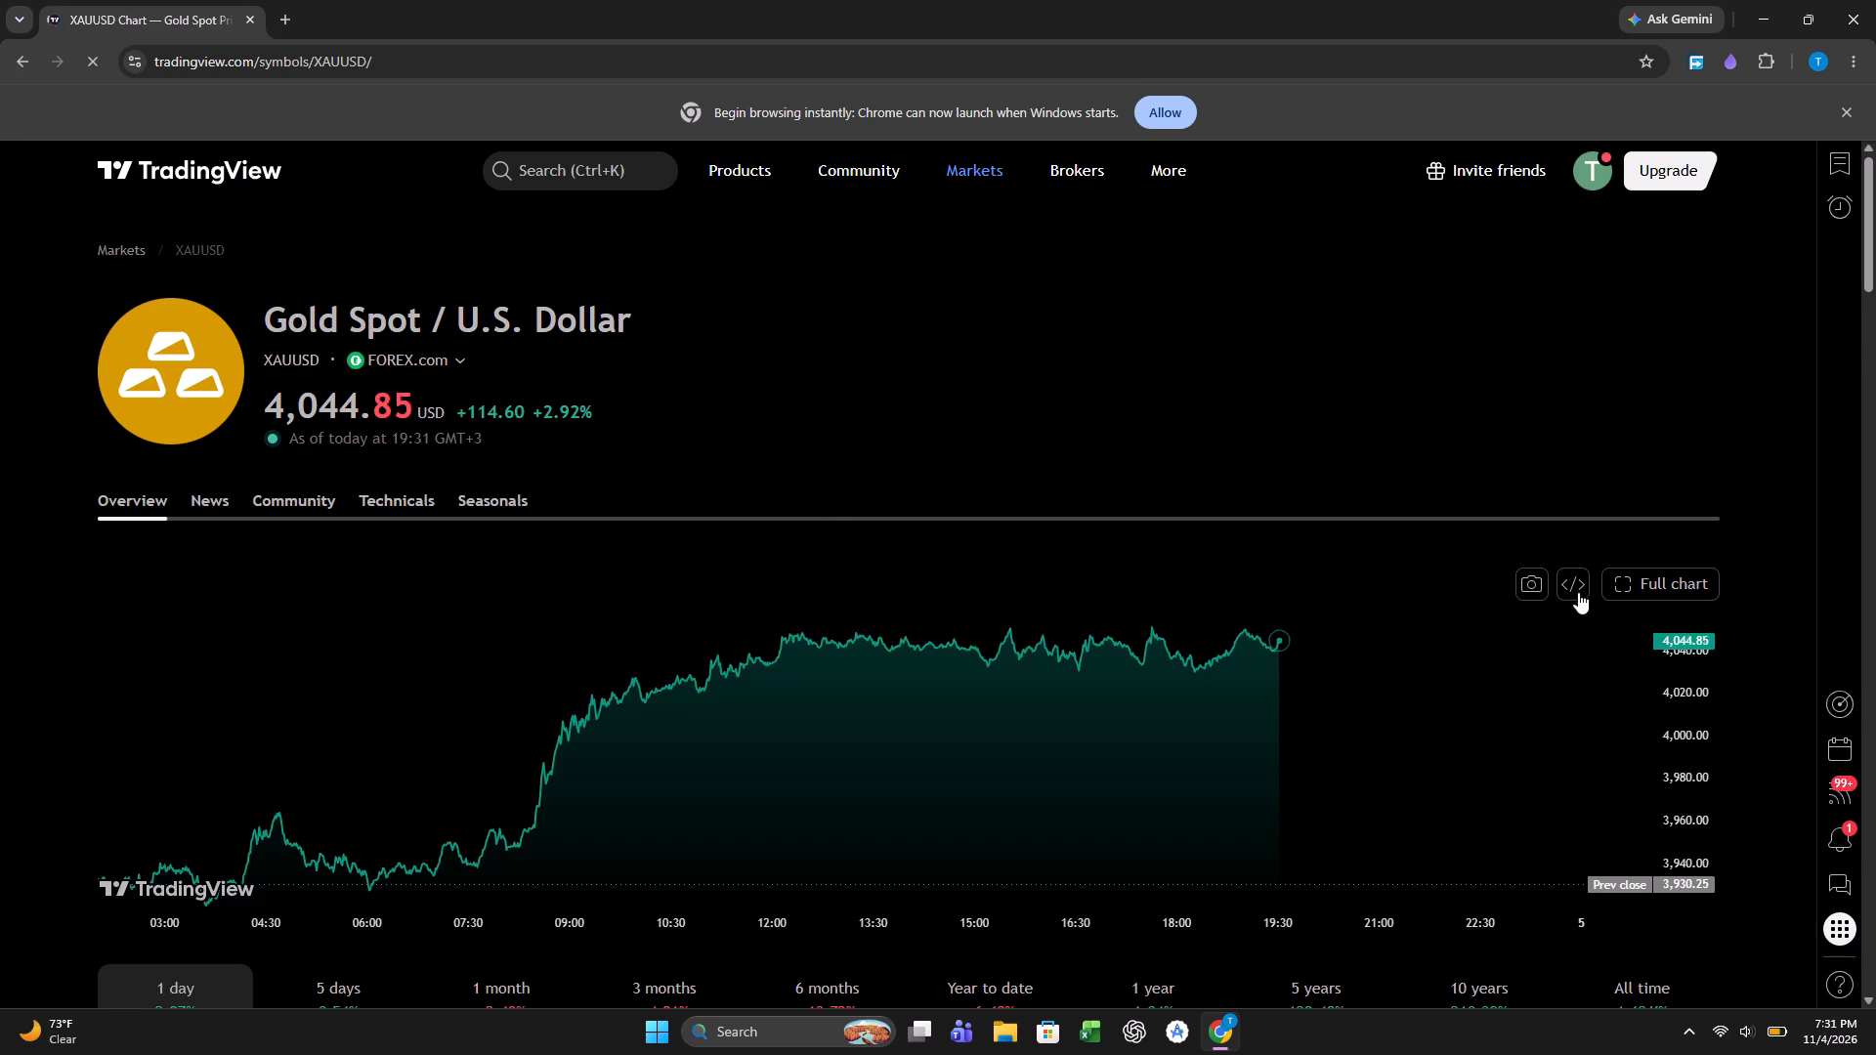
pyautogui.click(1616, 584)
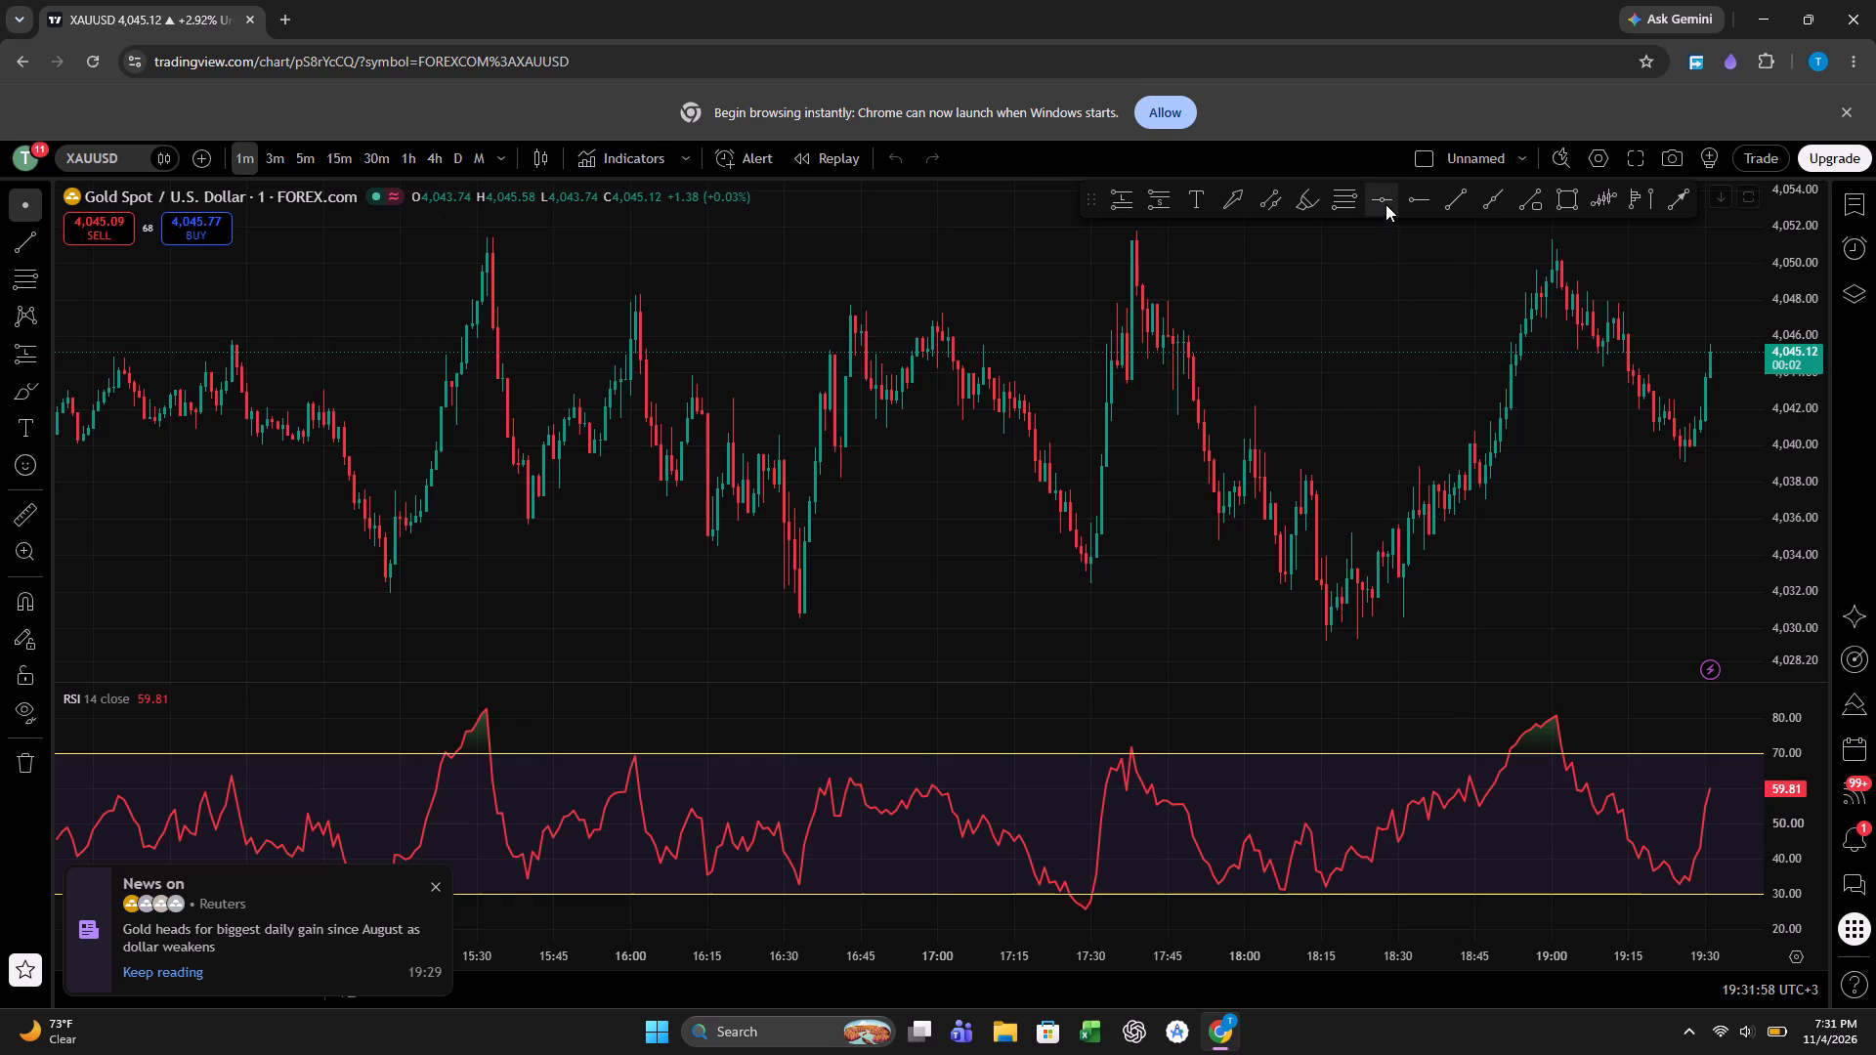
# Draw a trendline on the RSI connecting the lows from 17:29 at about 25 to 18:16 at about 31.
pyautogui.click(1446, 203)
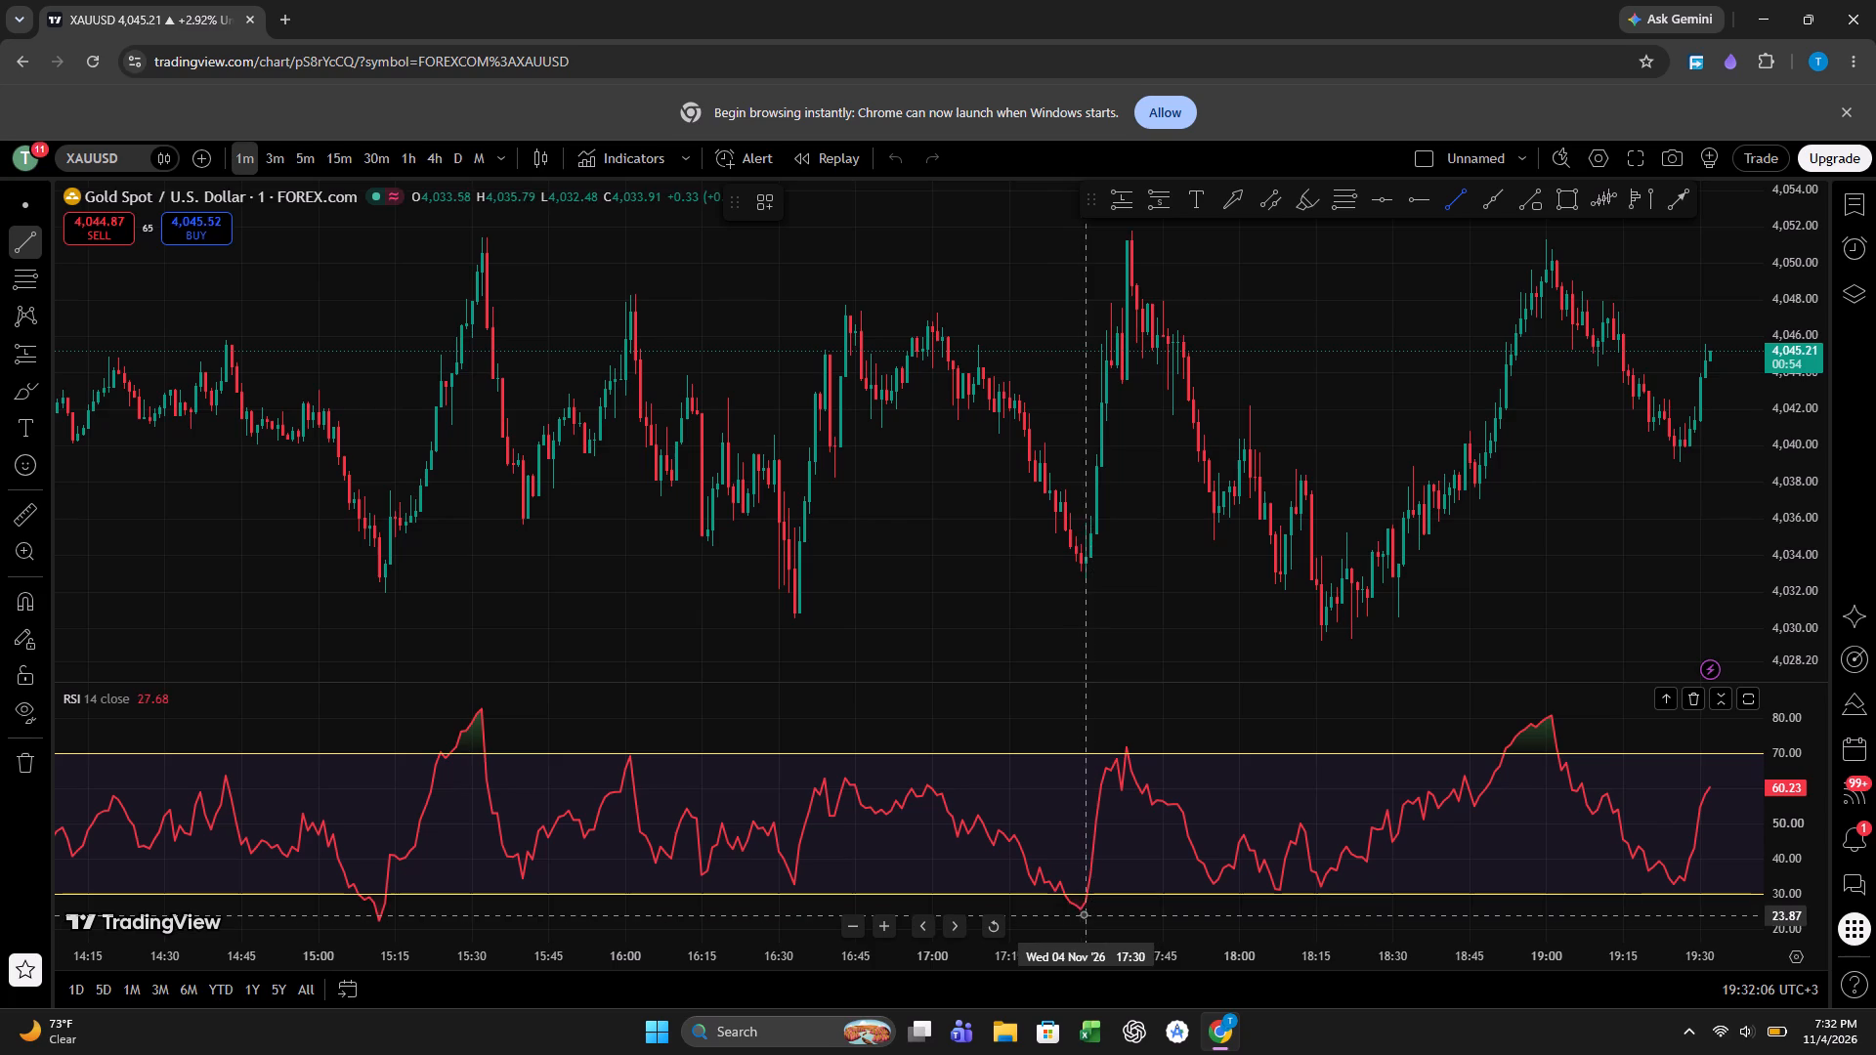
pyautogui.moveTo(1080, 910); pyautogui.dragTo(1261, 881)
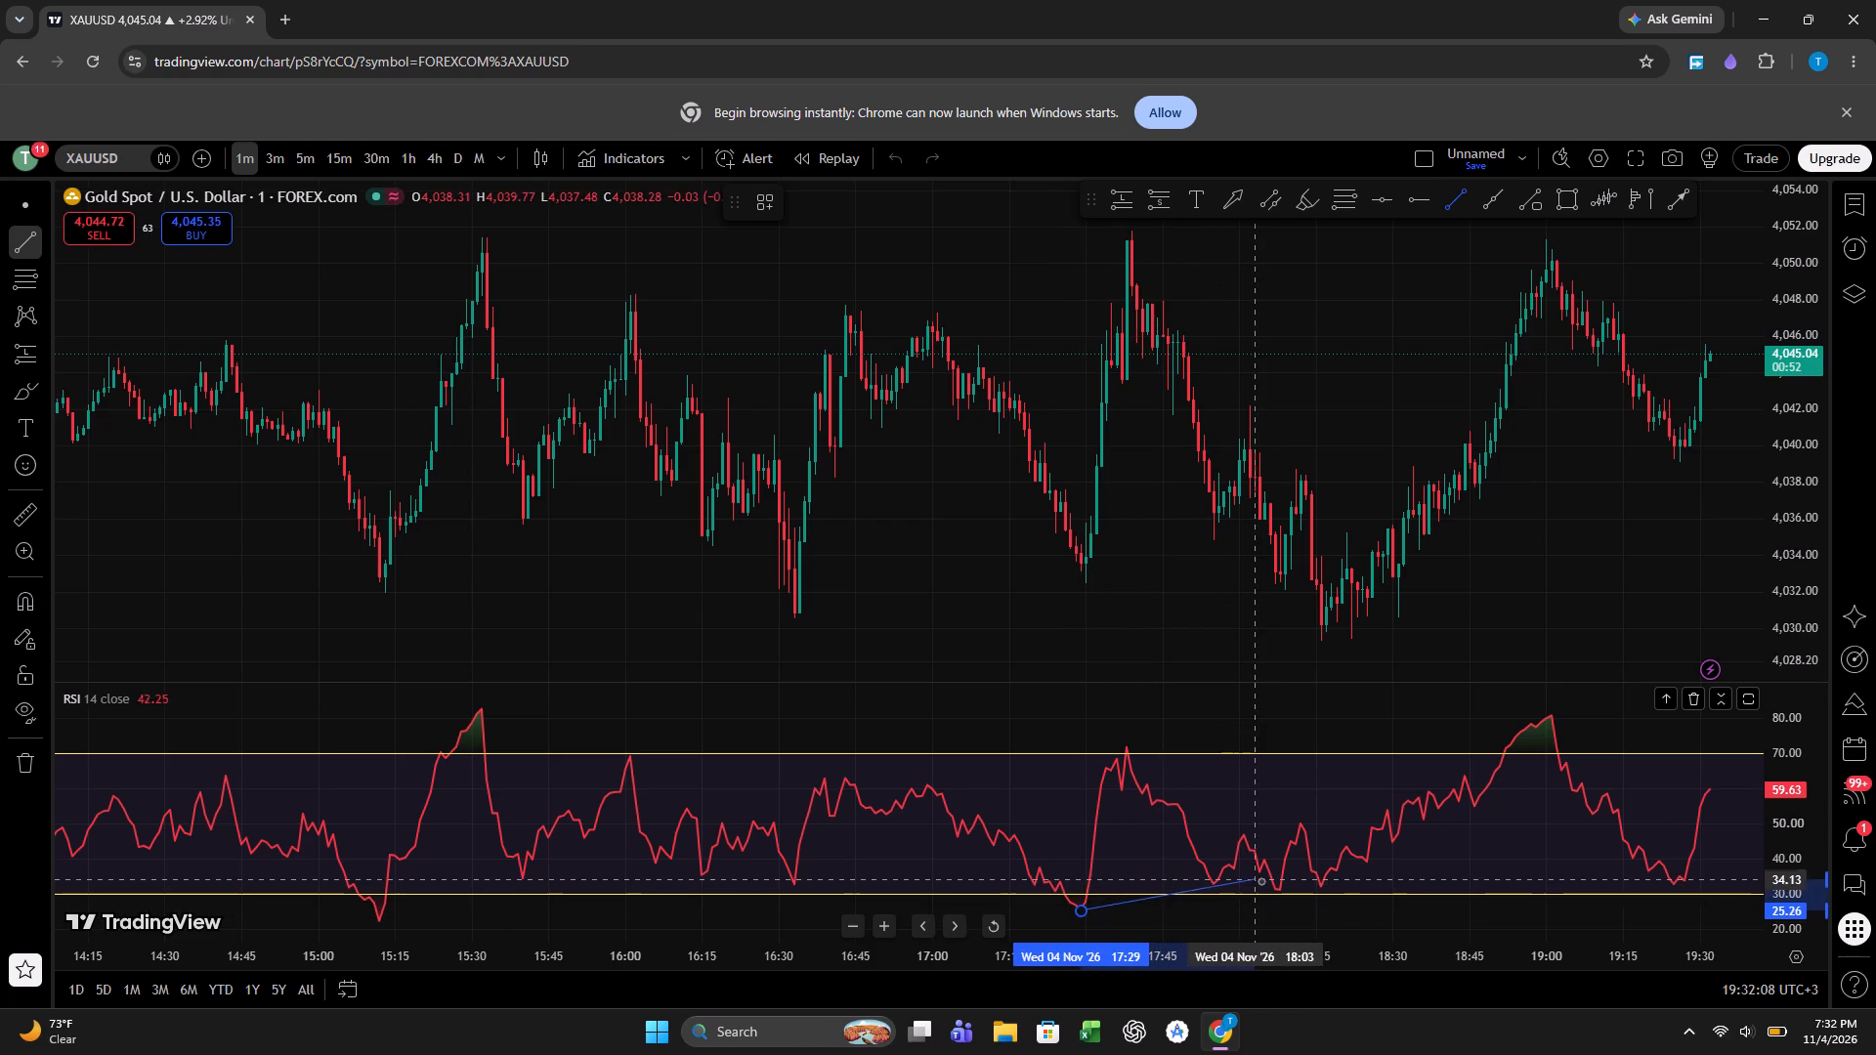
pyautogui.moveTo(1261, 881); pyautogui.dragTo(1266, 882)
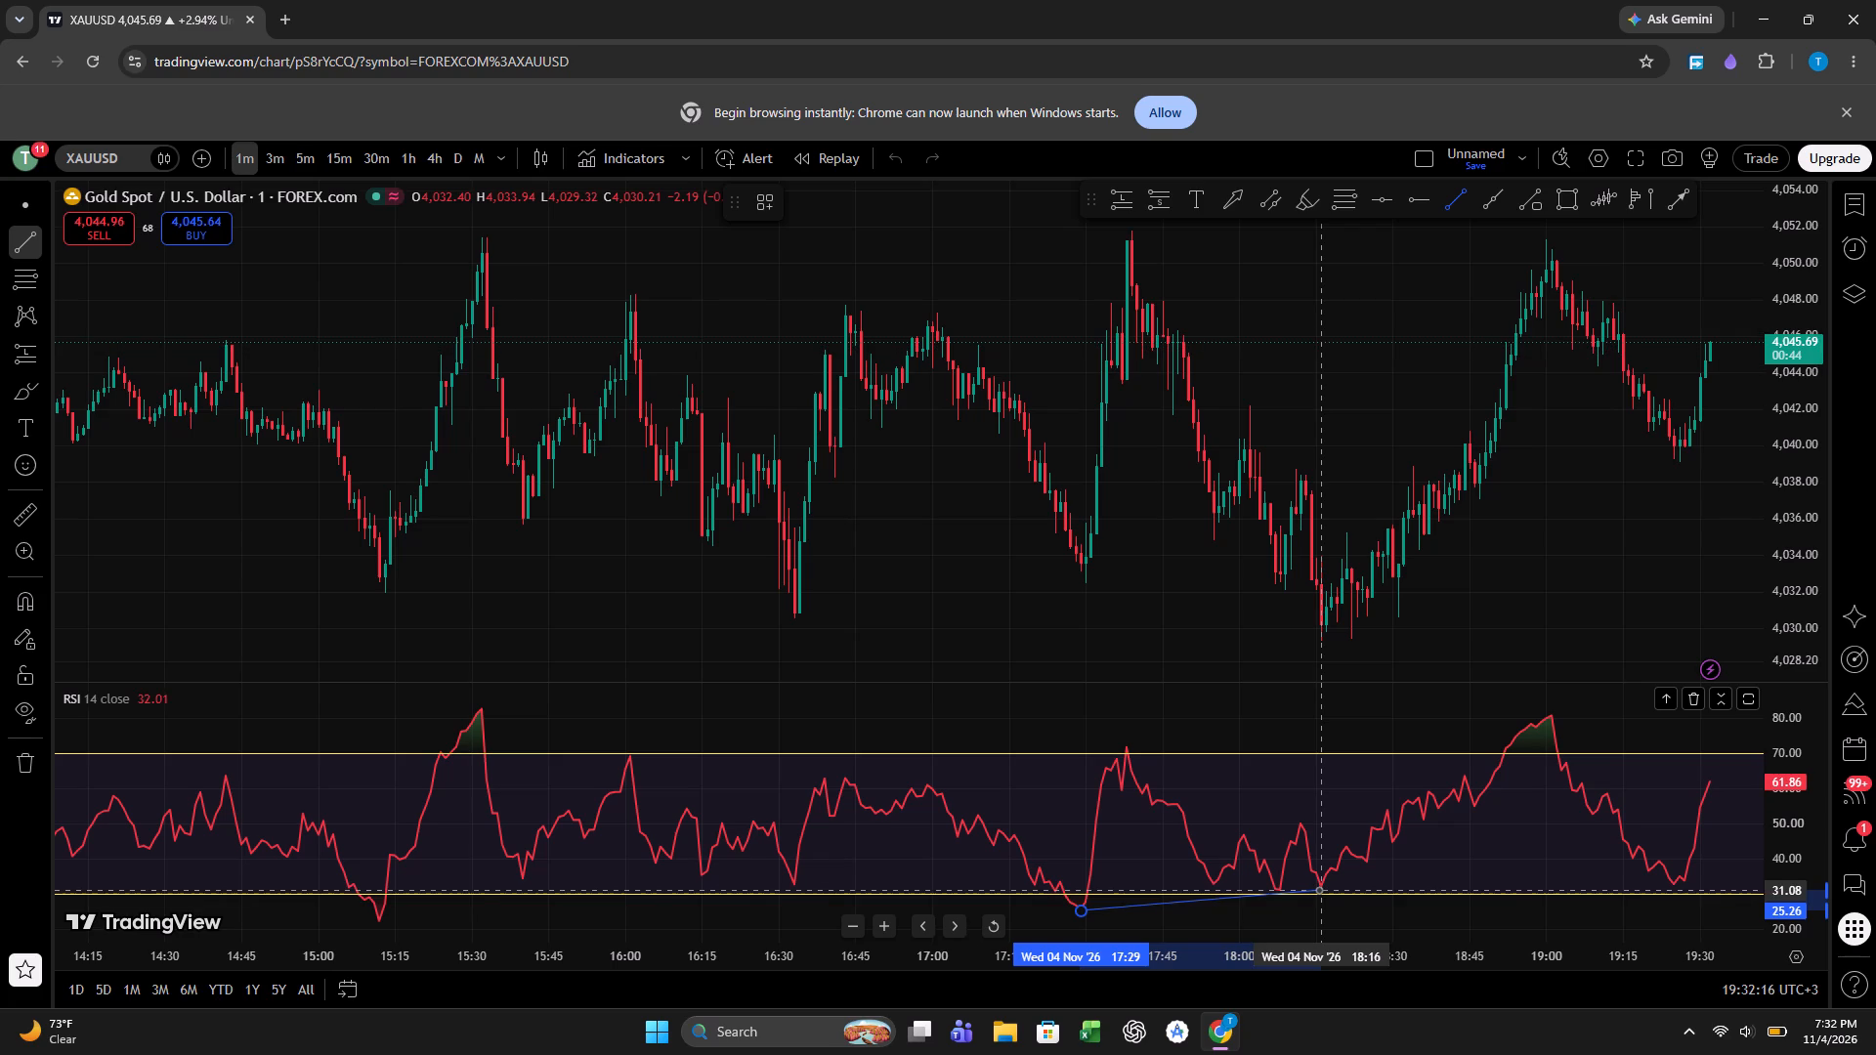
pyautogui.click(1319, 890)
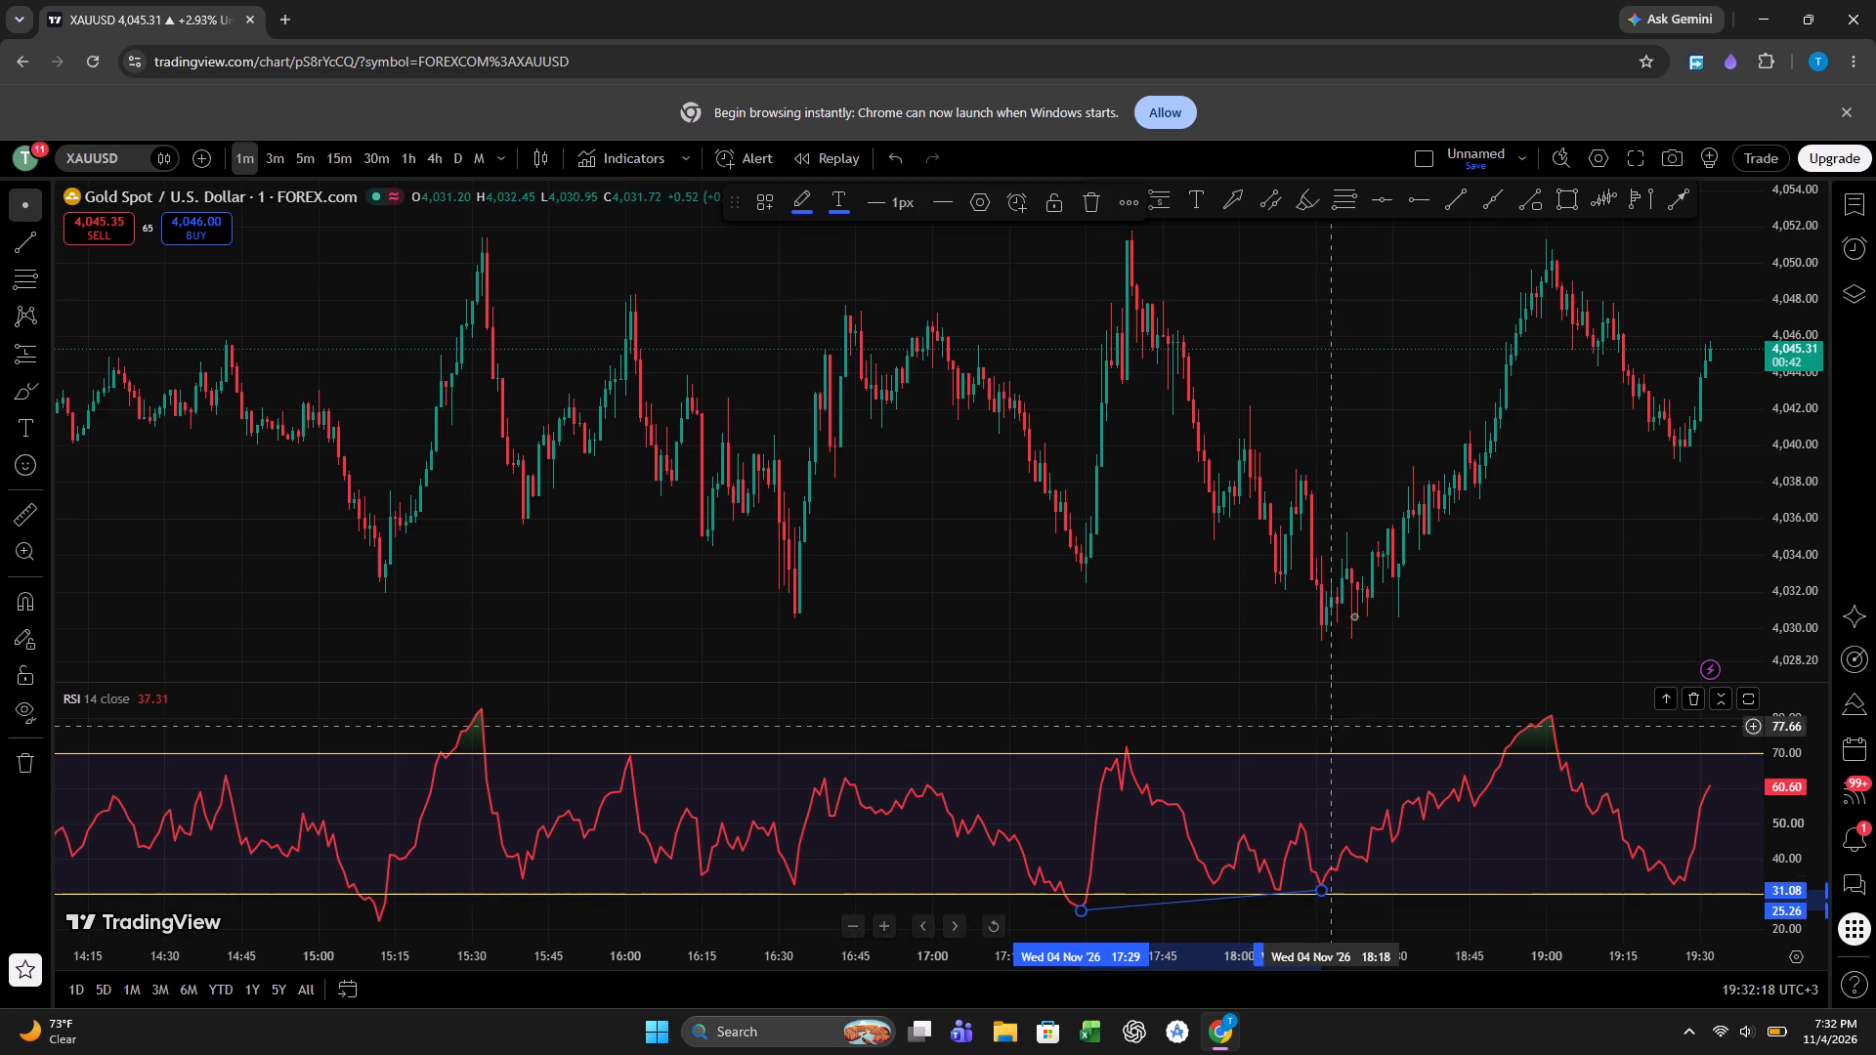
# Draw a matching trendline under the price lows from 17:29 at about 4,033 to 18:17 at about 4,029.5.
pyautogui.click(1455, 197)
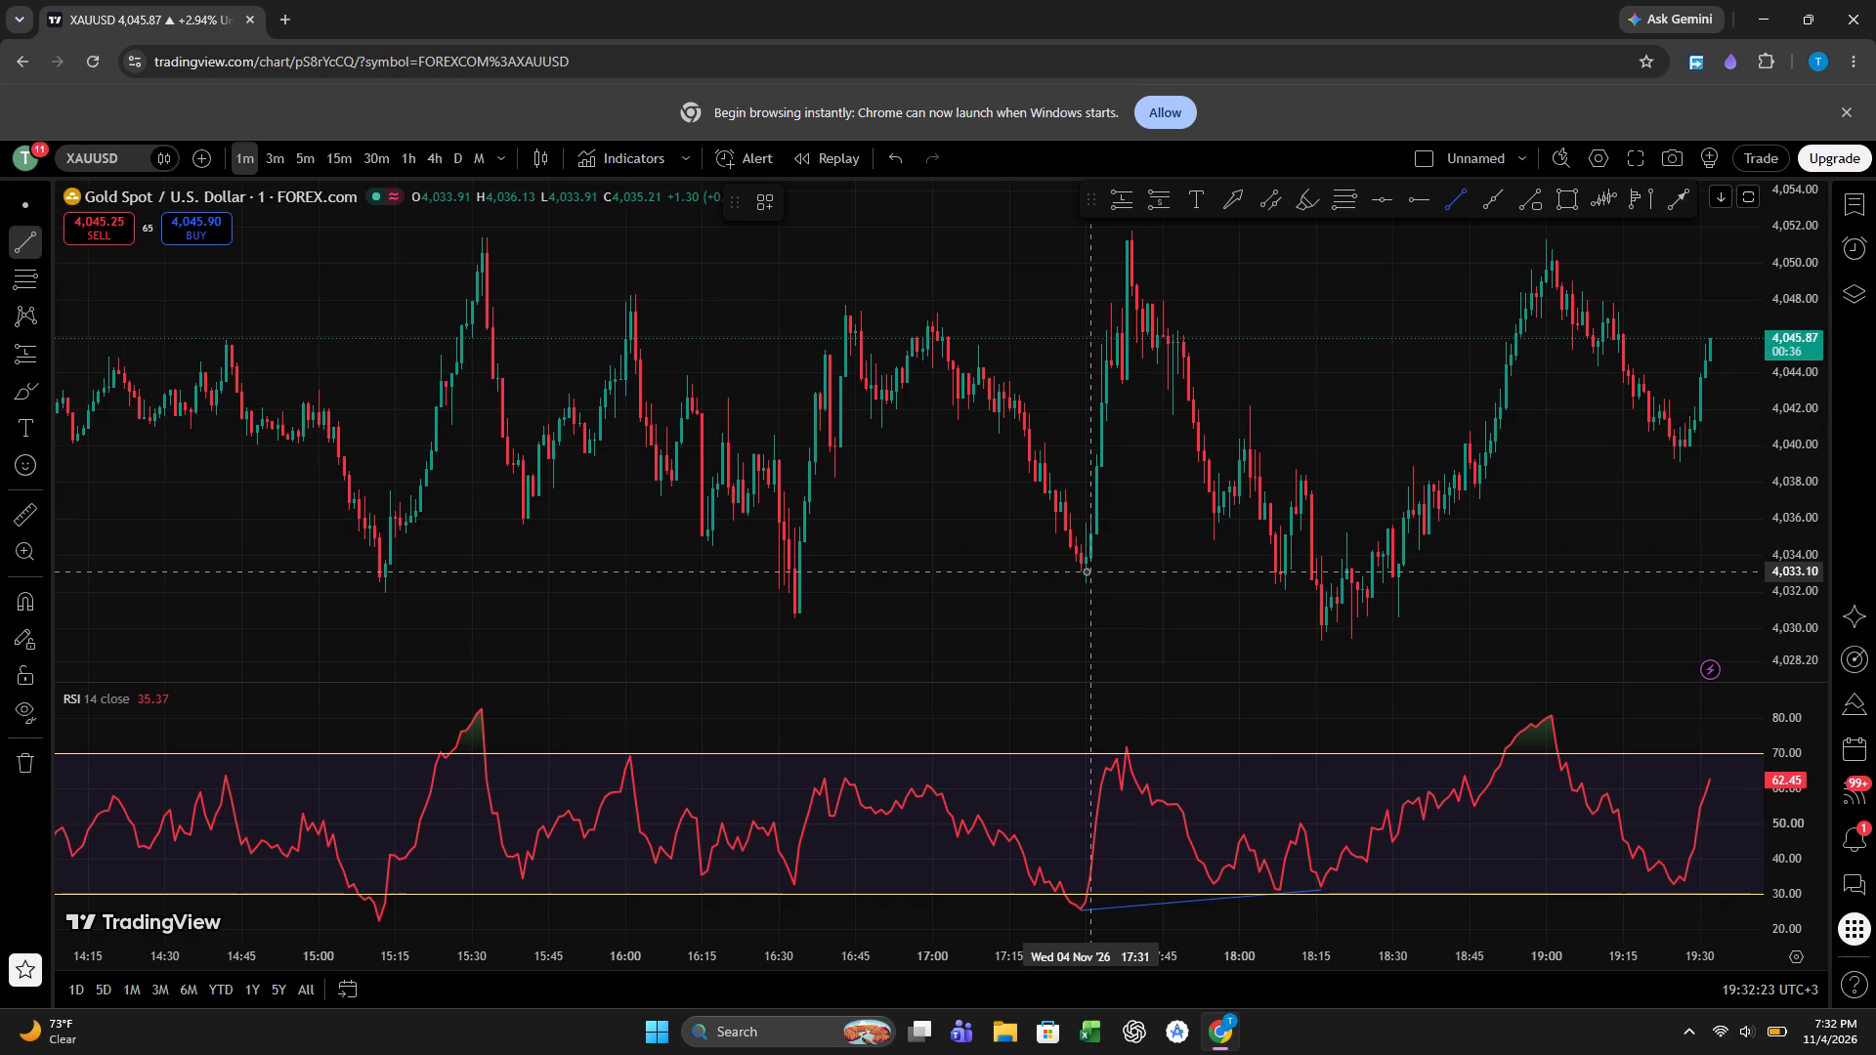
pyautogui.click(1083, 570)
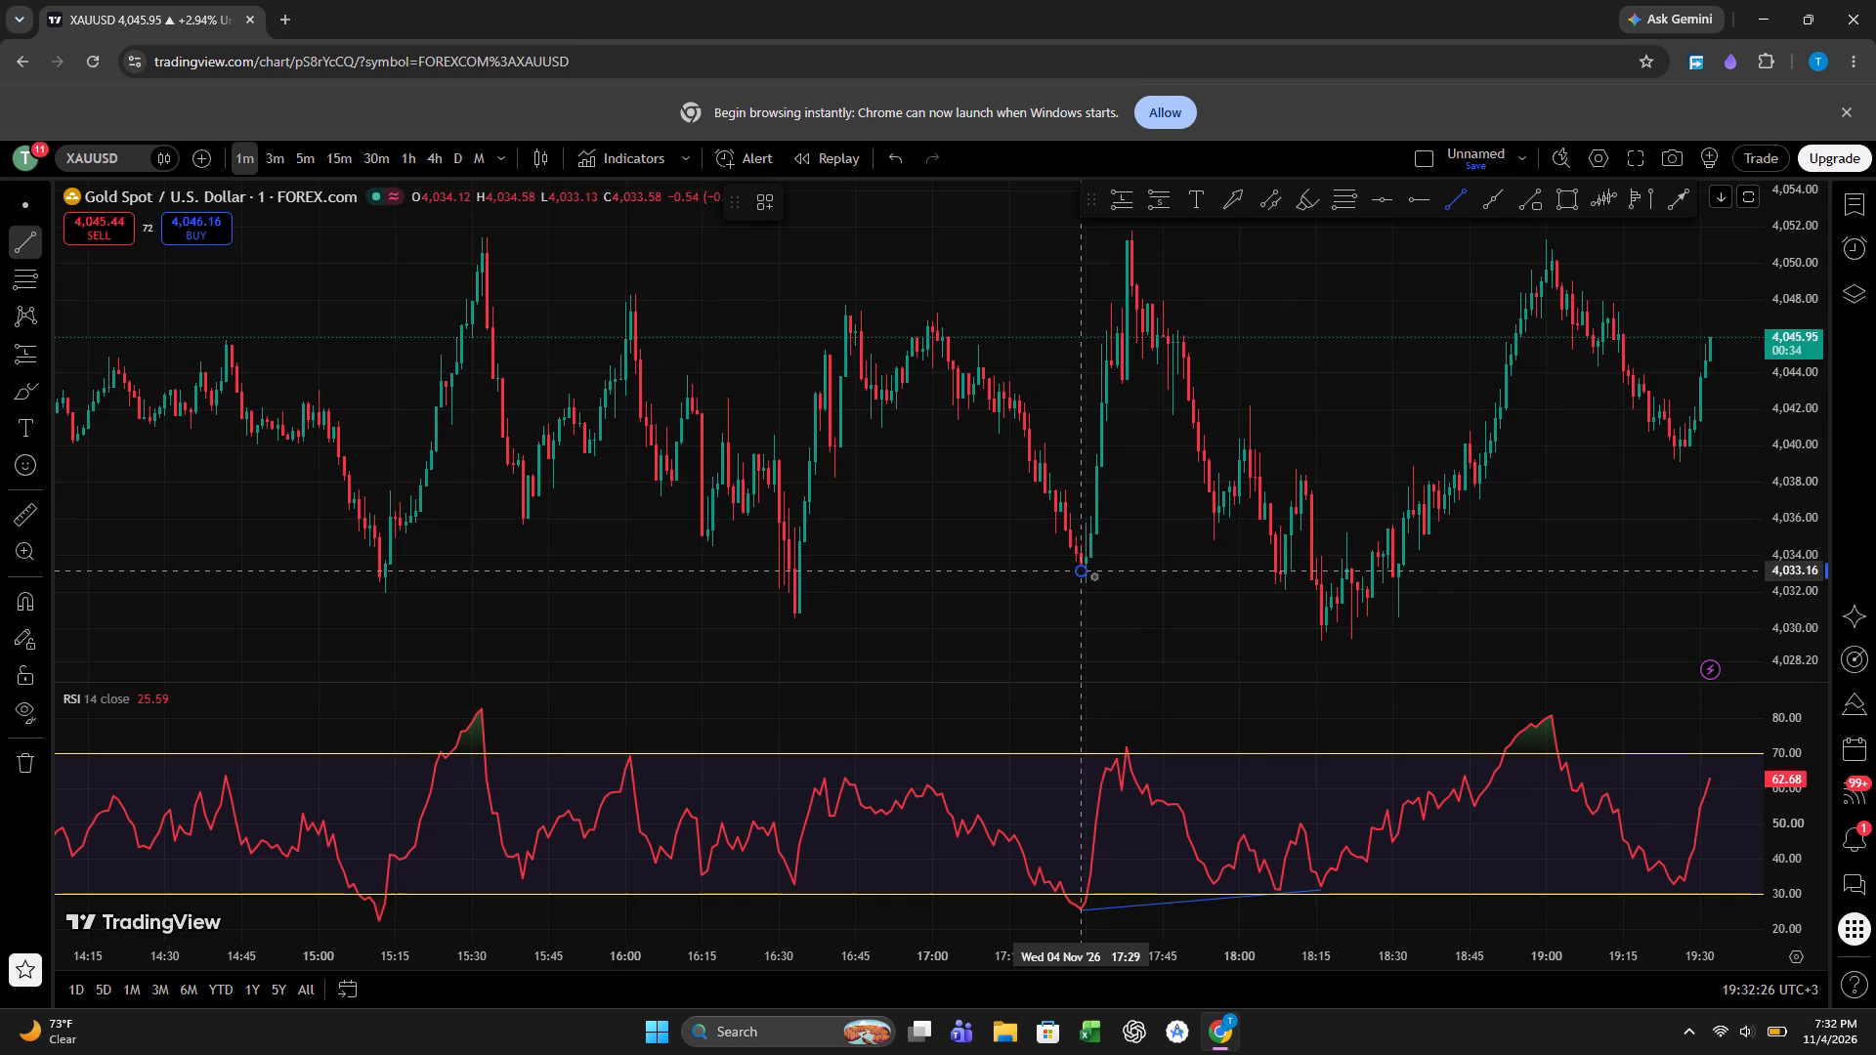
pyautogui.click(1318, 638)
pyautogui.click(1394, 649)
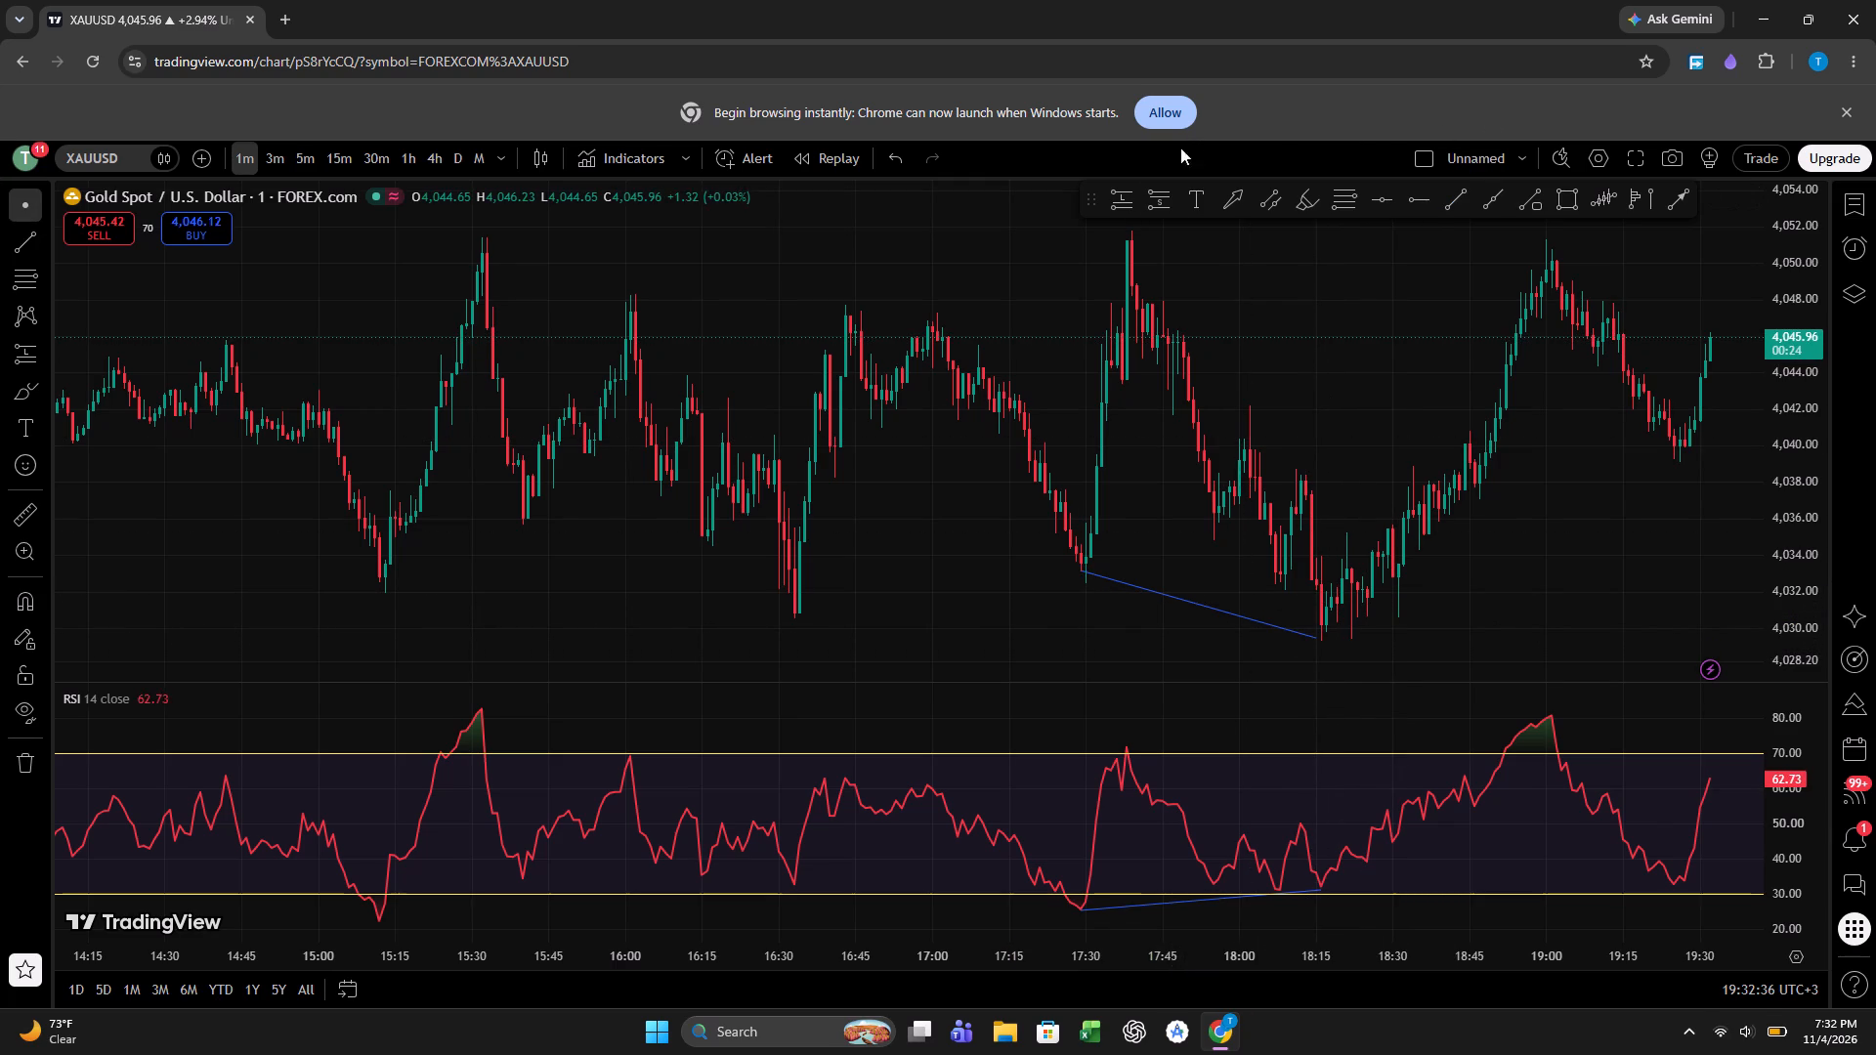
# Place a long position at 18:22 with entry at about 4,029.42 and raise its target to about 4,047.65.
pyautogui.click(1114, 208)
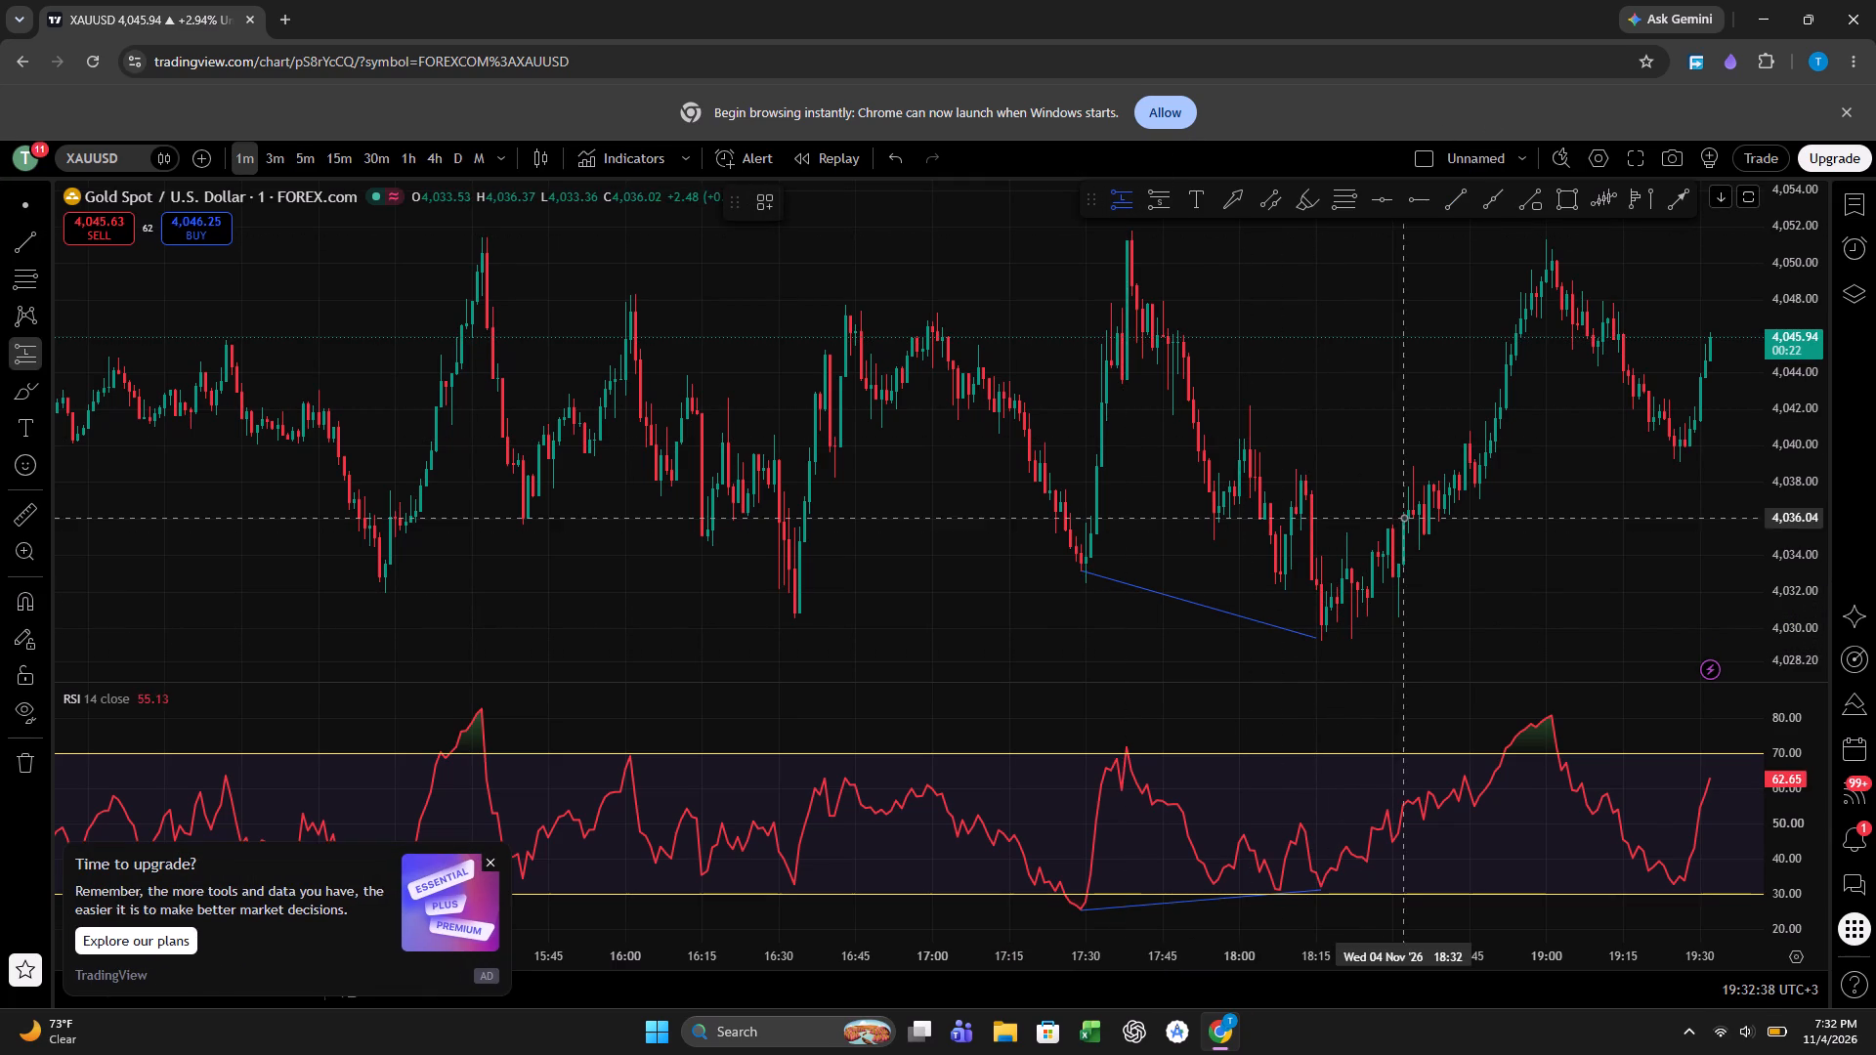
pyautogui.click(1349, 639)
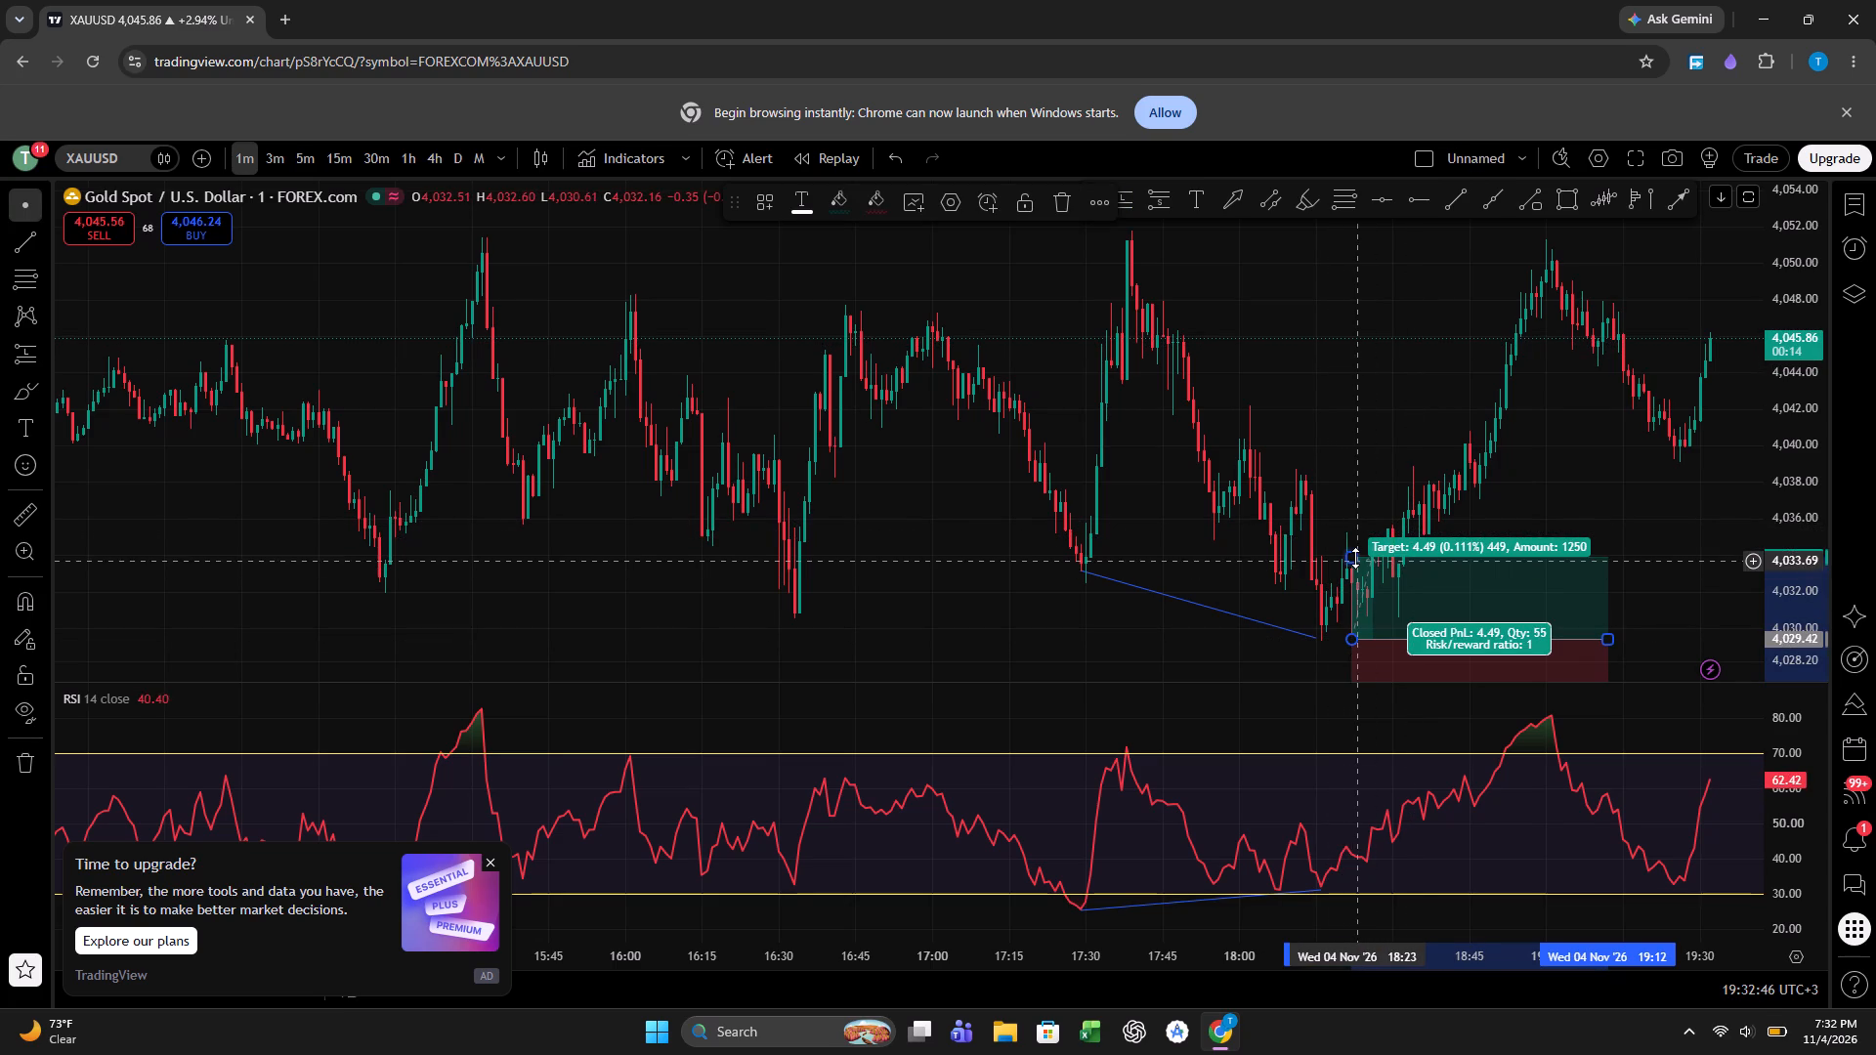
pyautogui.moveTo(1354, 558); pyautogui.dragTo(1362, 344)
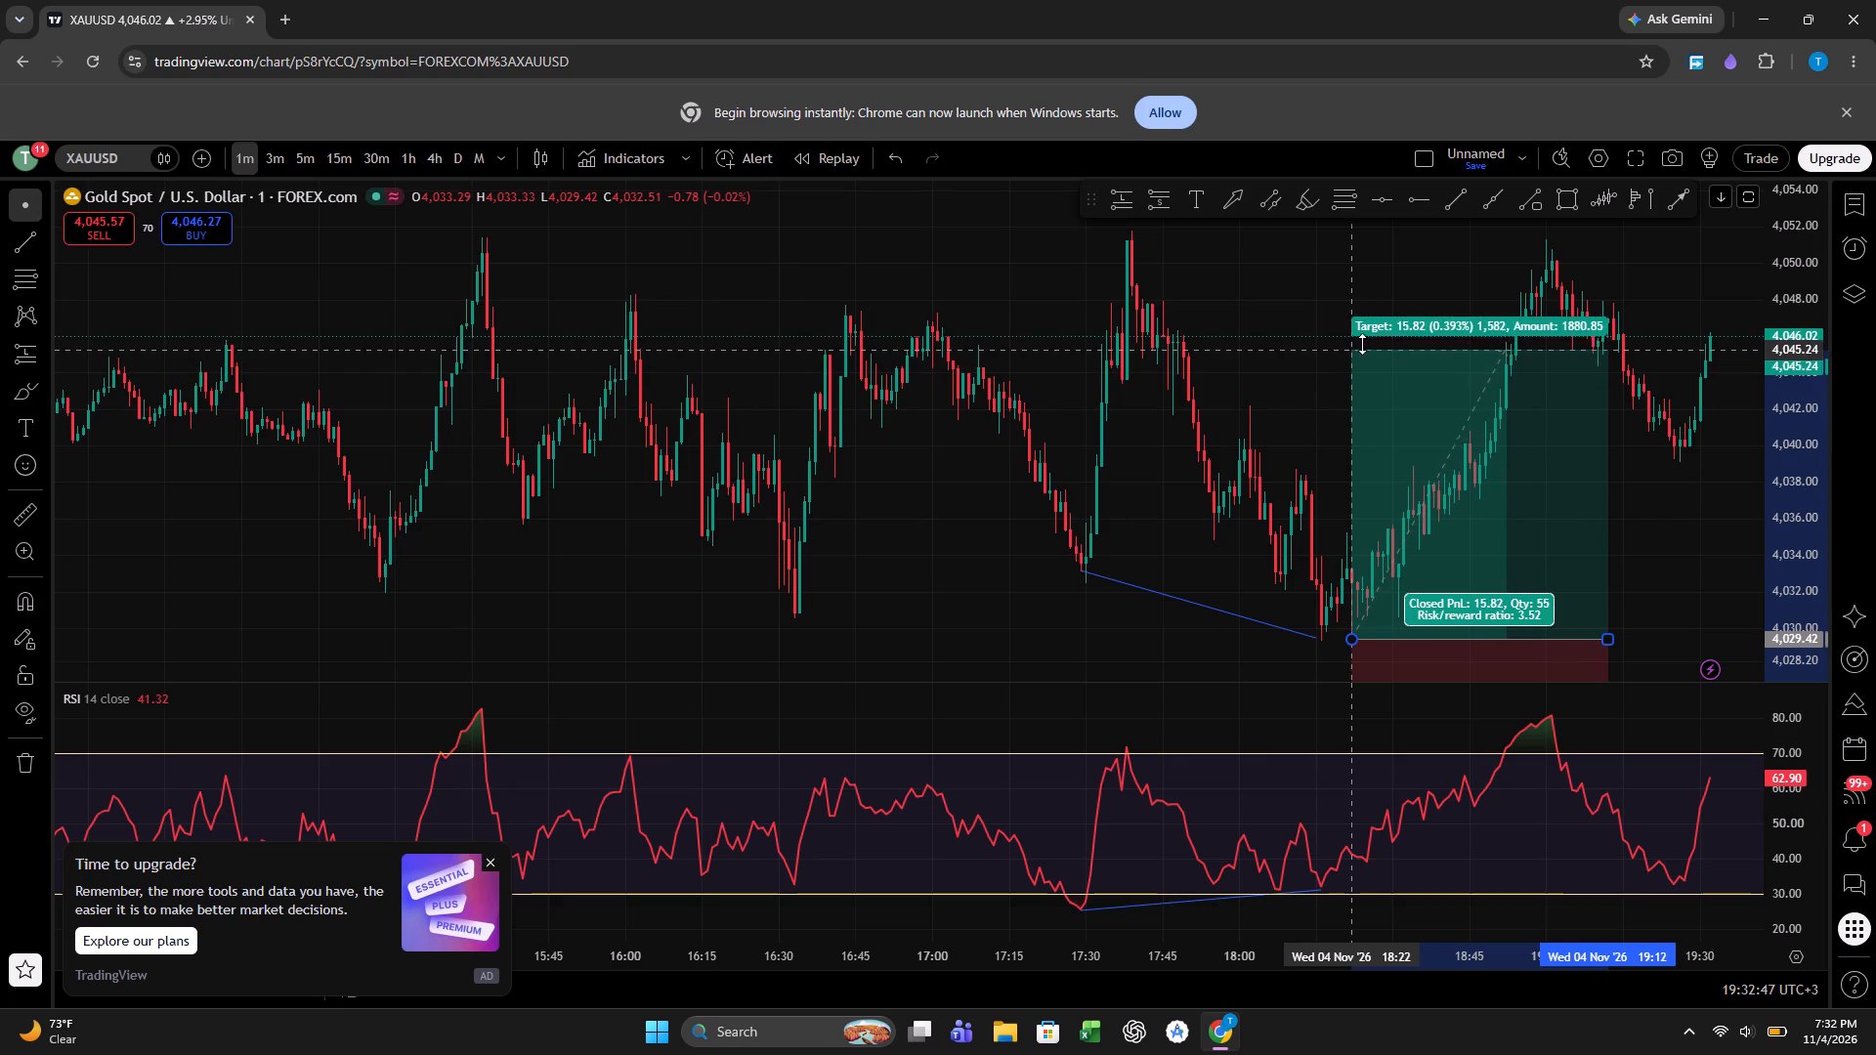
pyautogui.moveTo(1362, 344); pyautogui.dragTo(1358, 298)
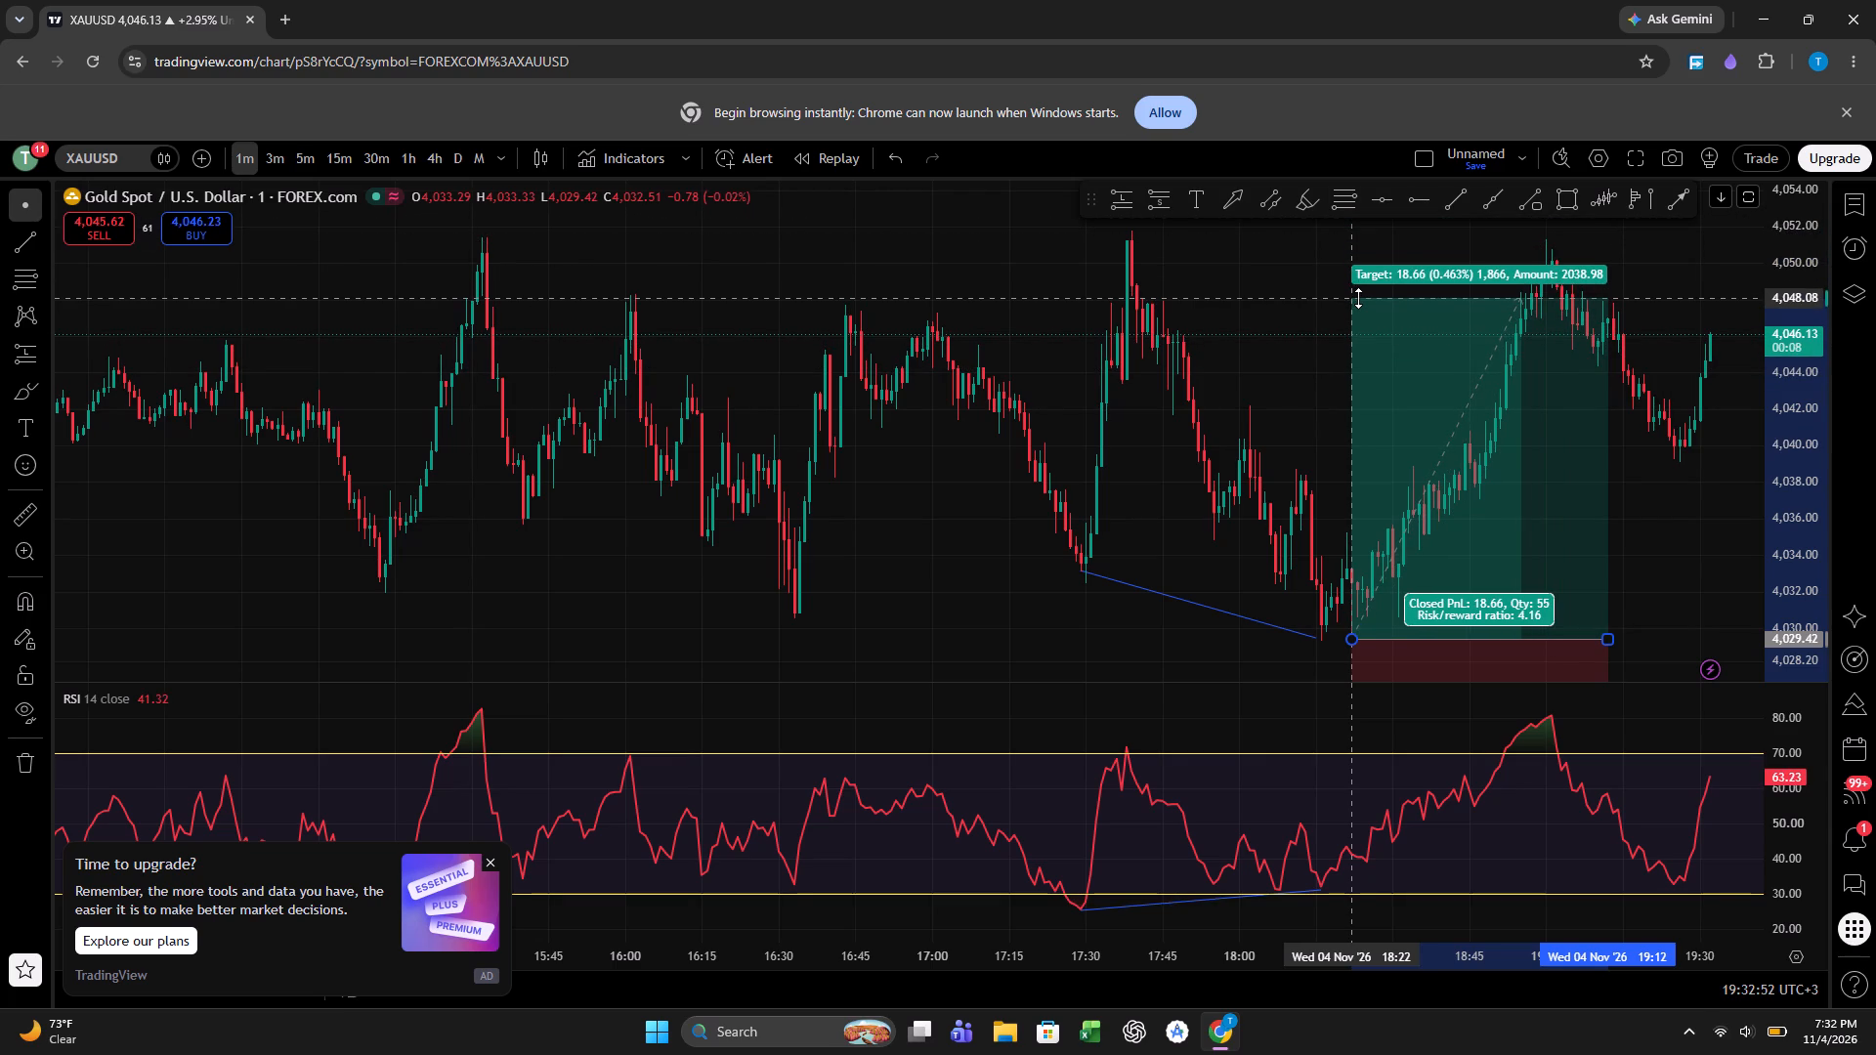
pyautogui.moveTo(1358, 298); pyautogui.dragTo(1357, 306)
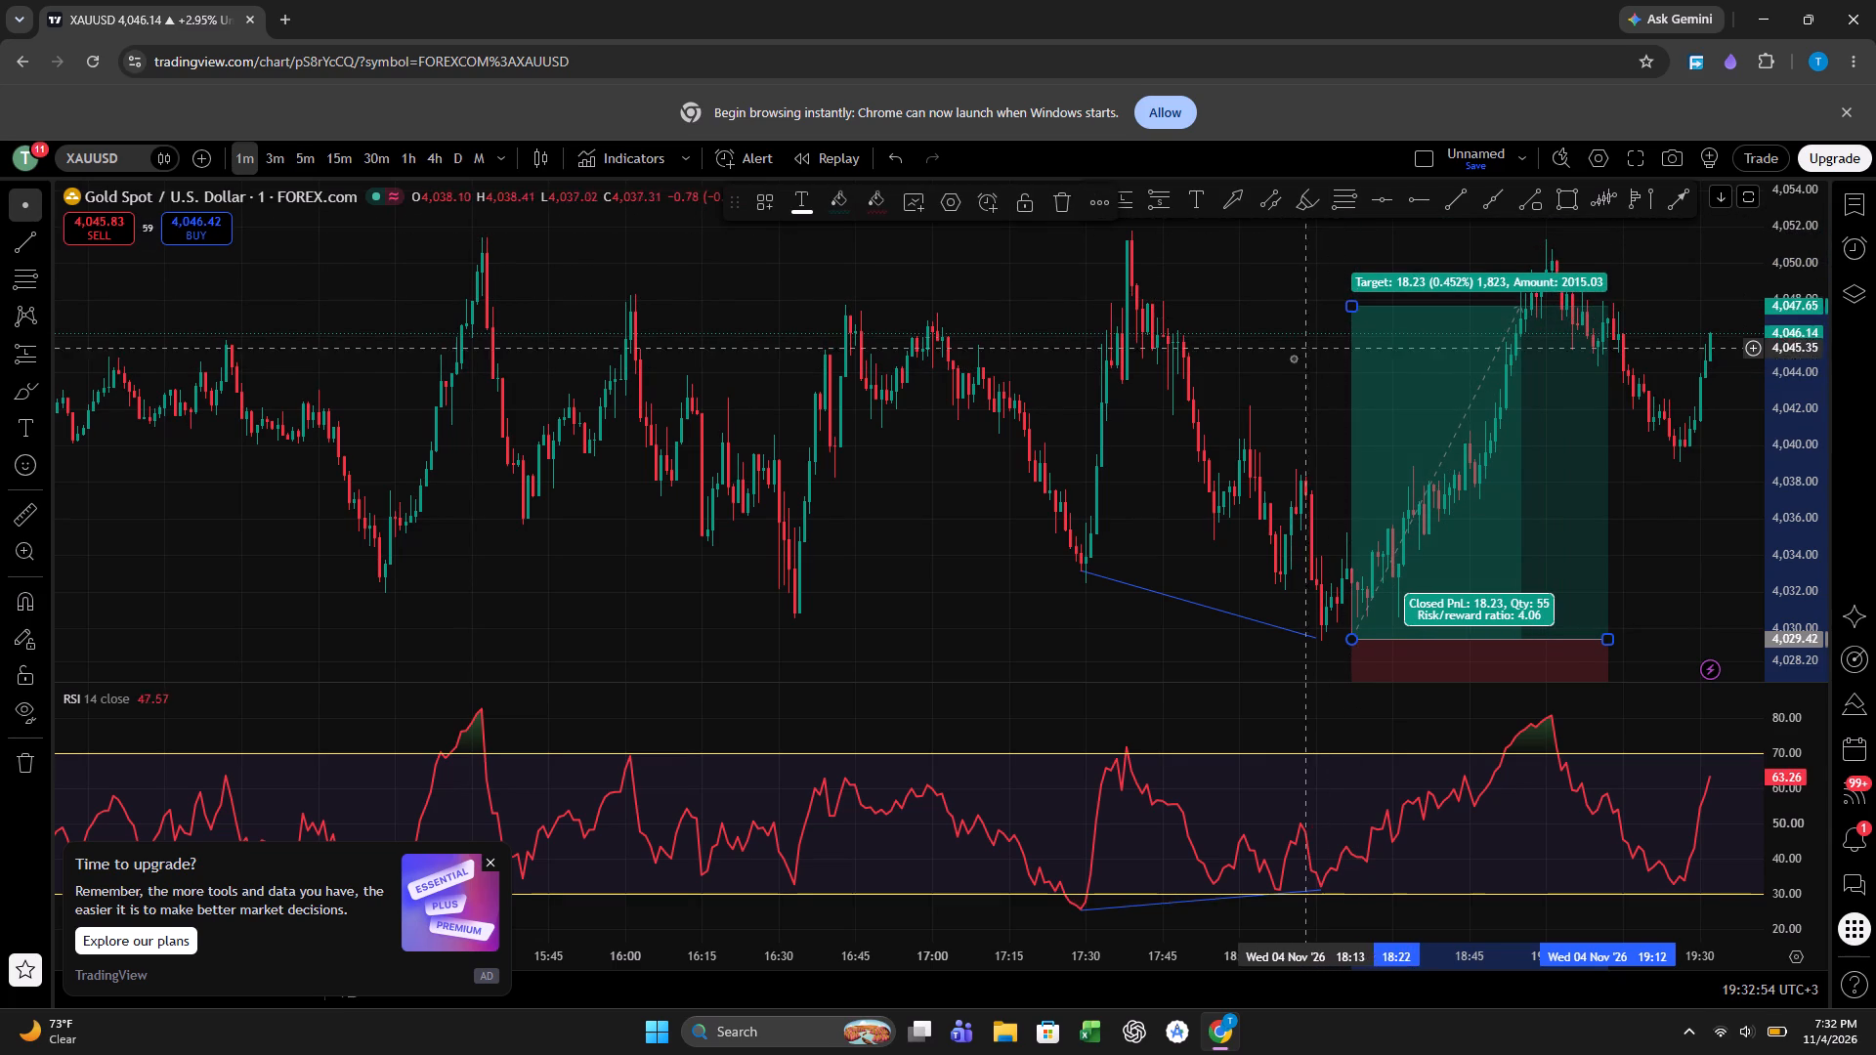
pyautogui.click(1291, 362)
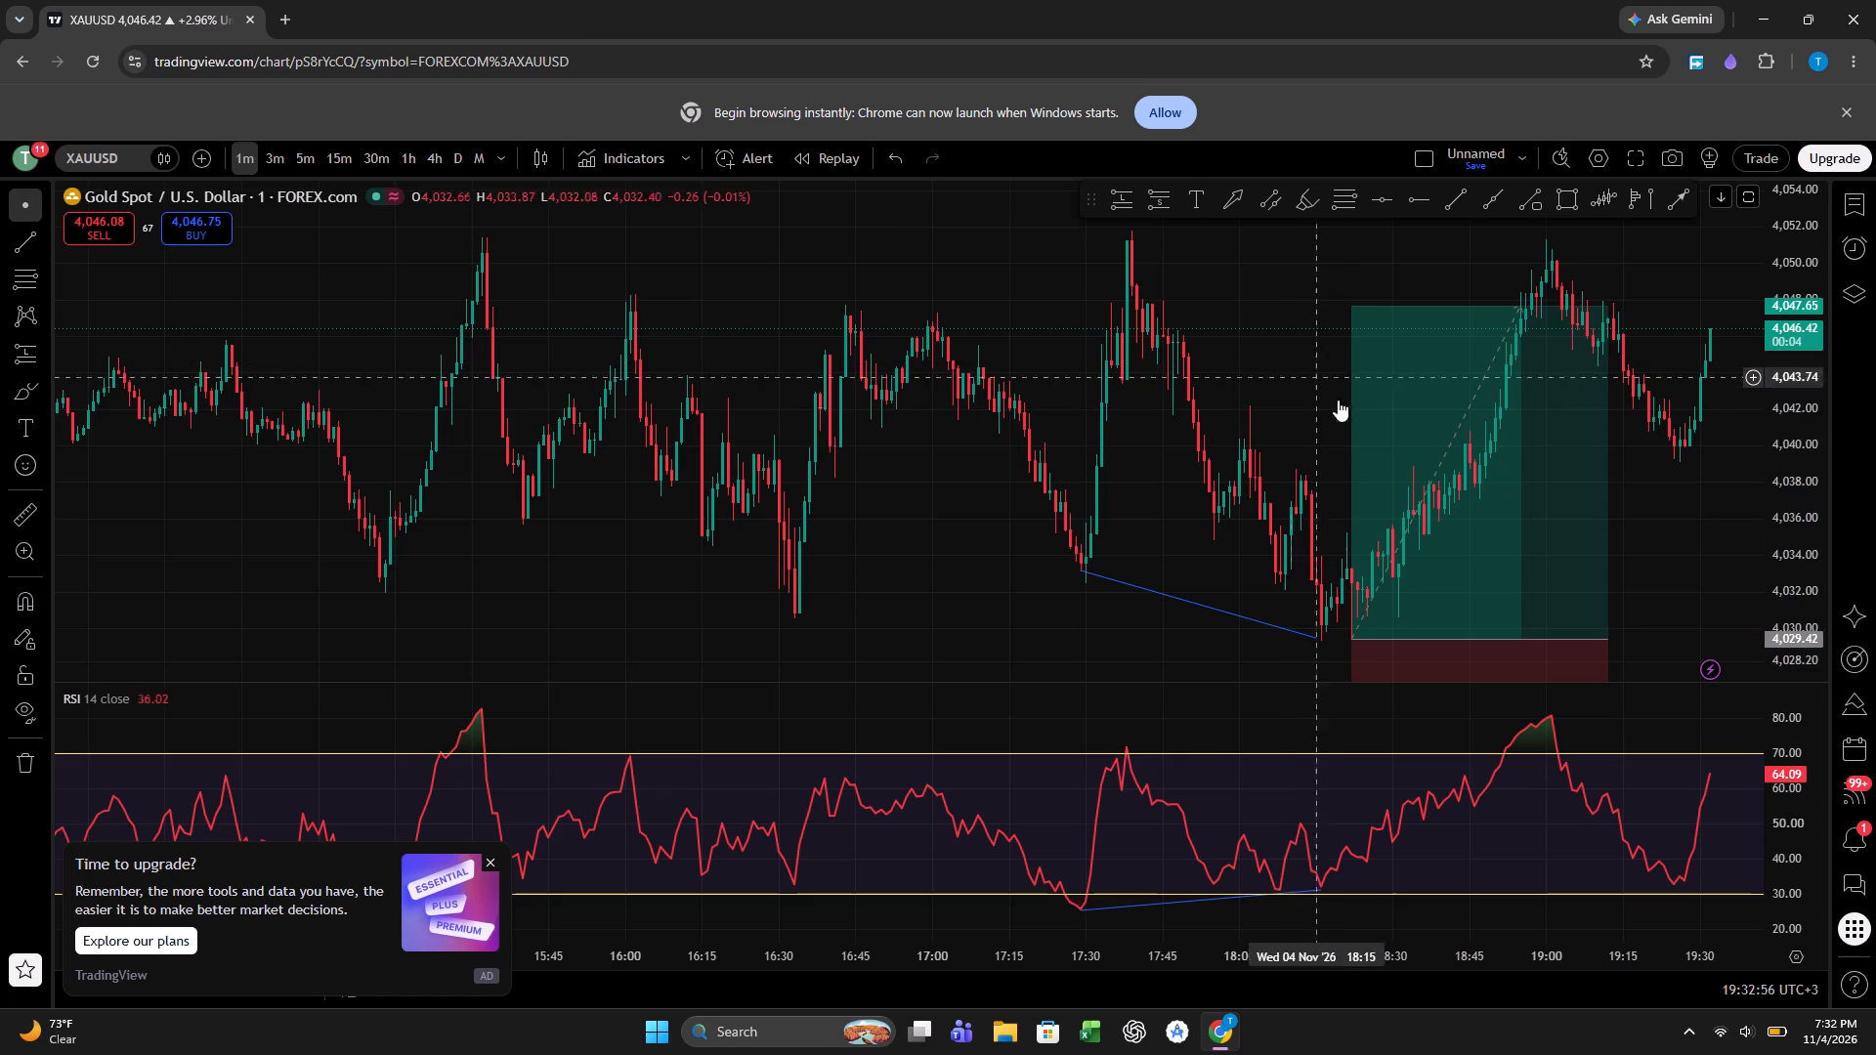
# Shorten the long position so its end lies at about 18:57, where price reaches the target.
pyautogui.moveTo(1172, 528); pyautogui.dragTo(1145, 402)
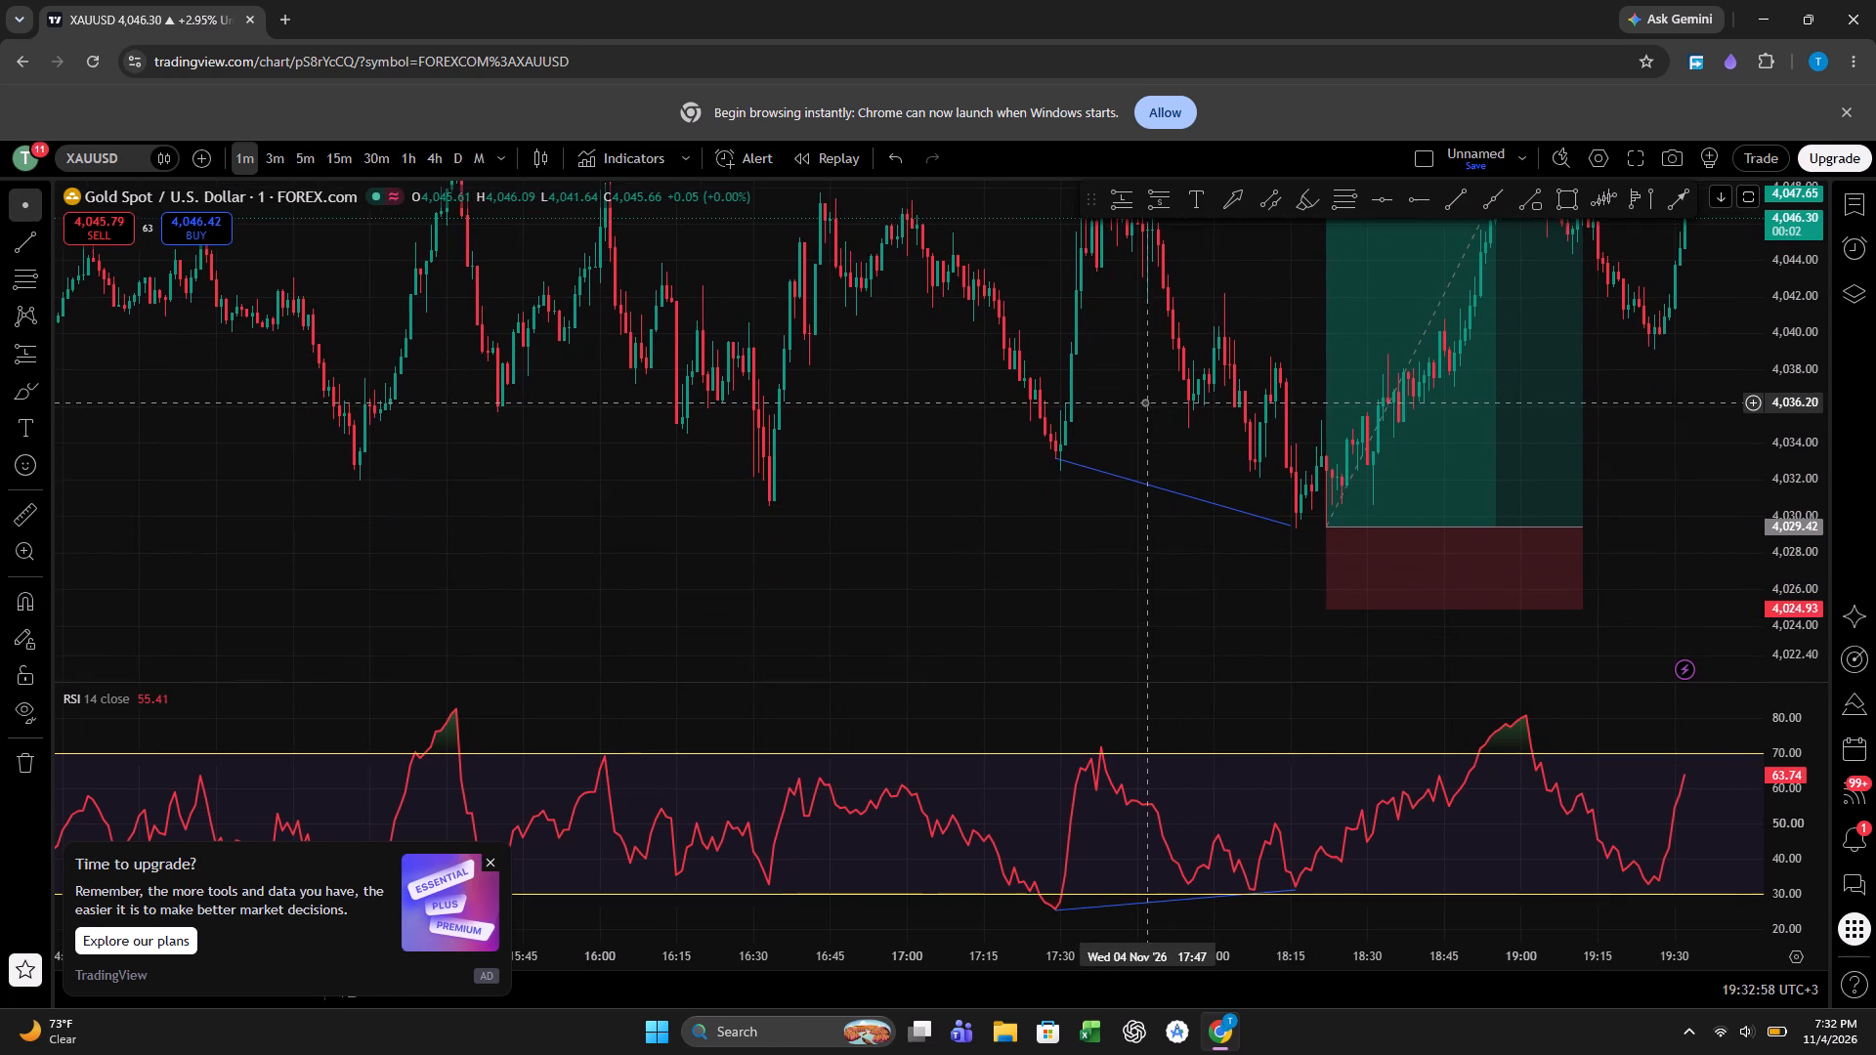
pyautogui.moveTo(1047, 540); pyautogui.dragTo(989, 589)
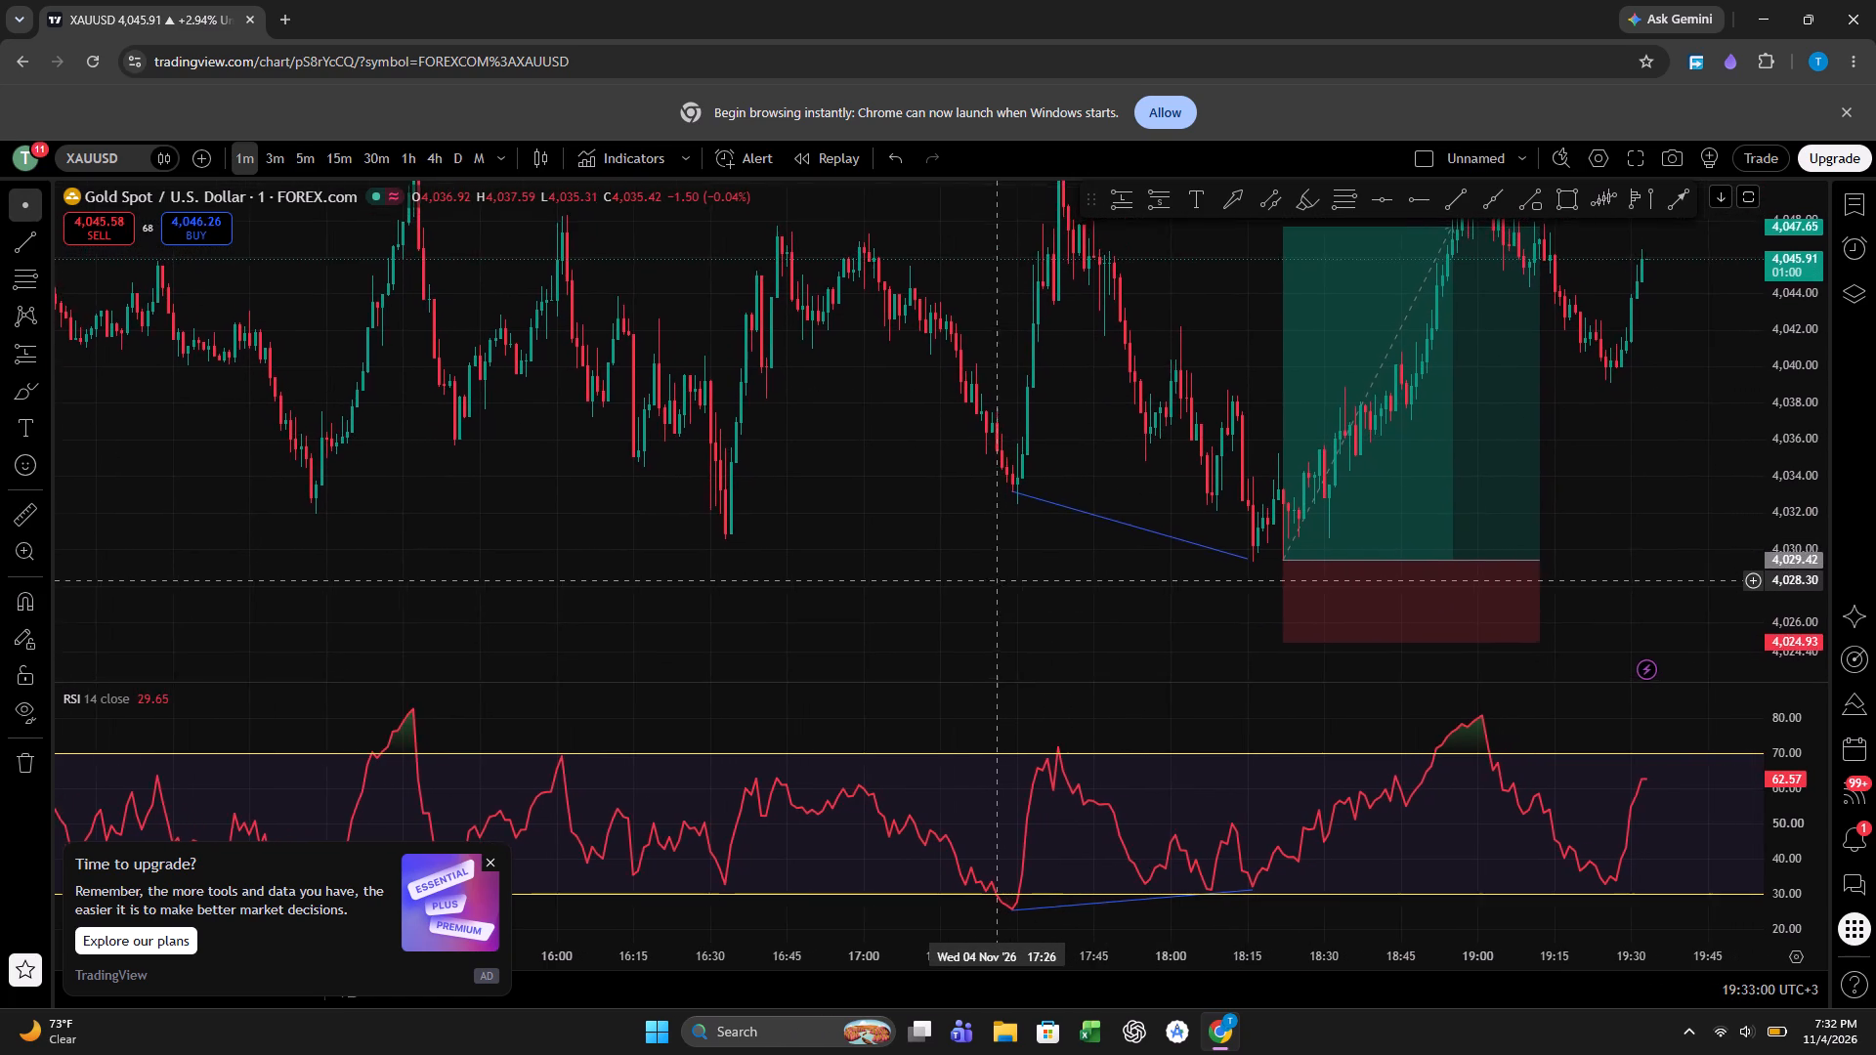
pyautogui.moveTo(989, 589); pyautogui.dragTo(914, 648)
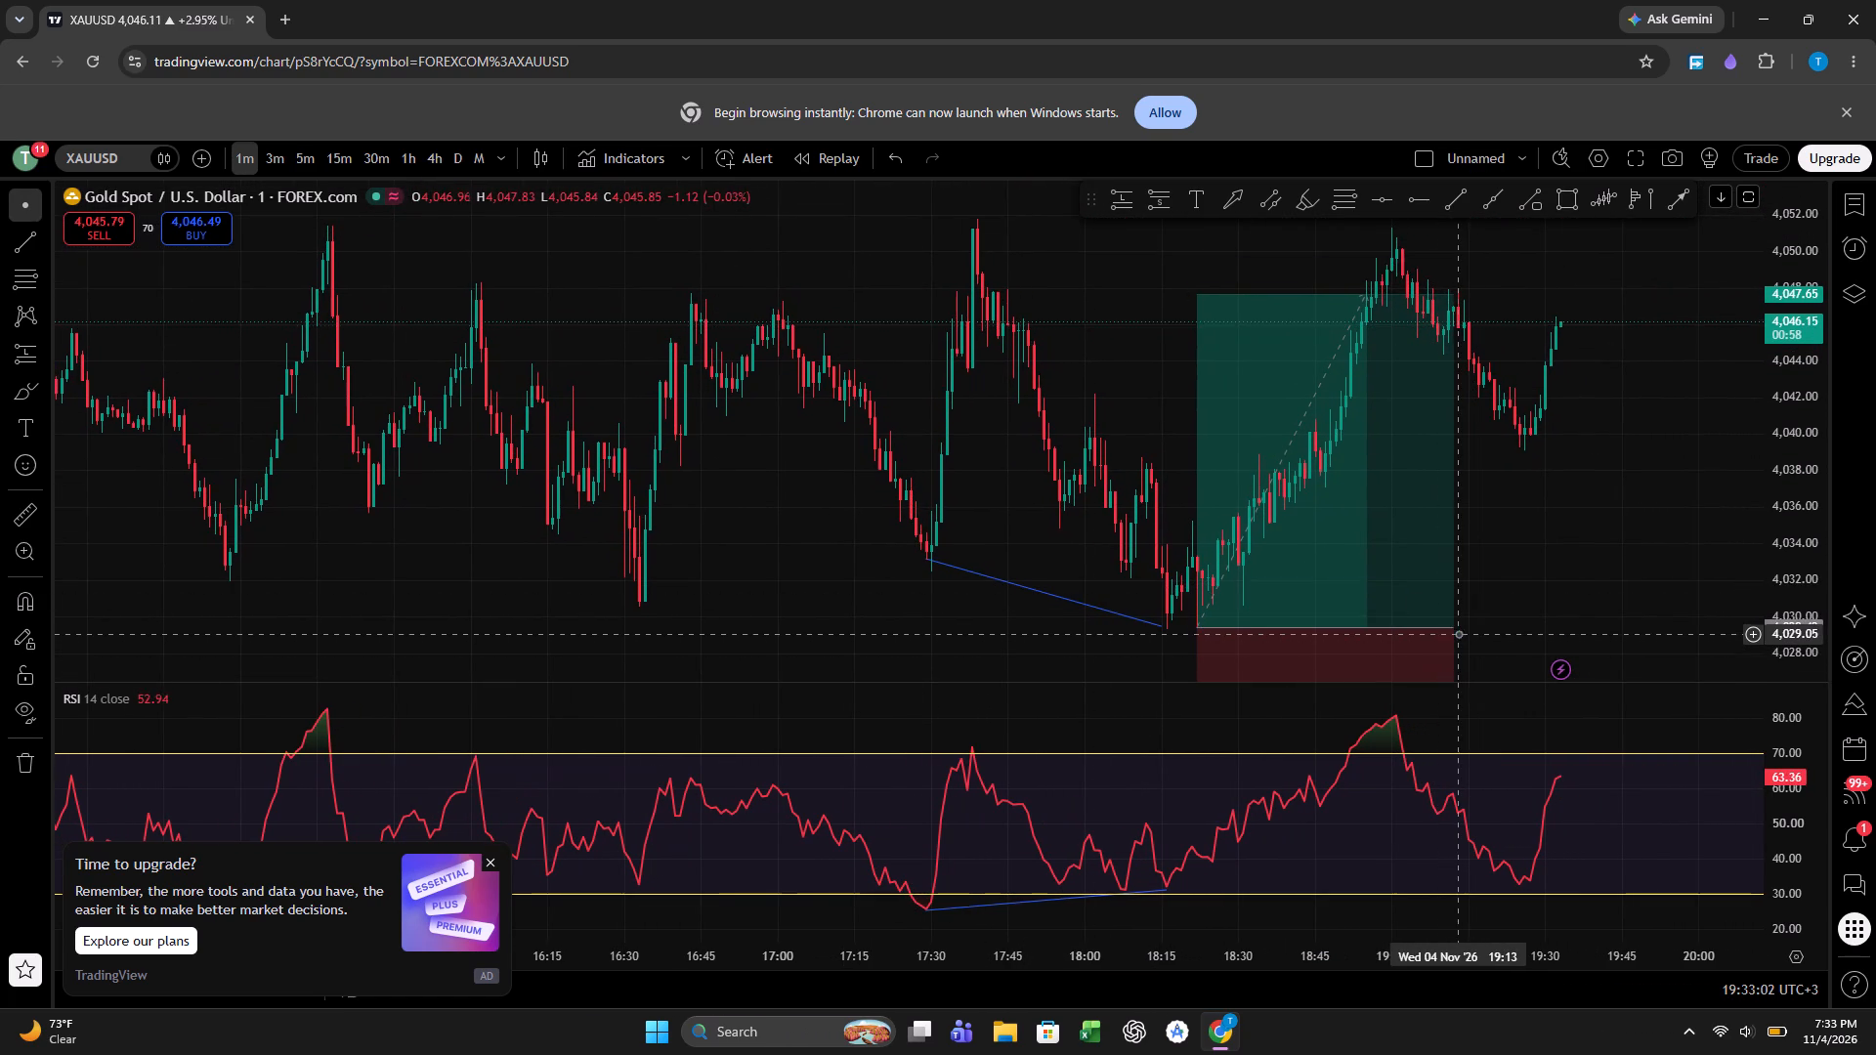
pyautogui.click(1454, 634)
pyautogui.moveTo(1455, 632); pyautogui.dragTo(1377, 624)
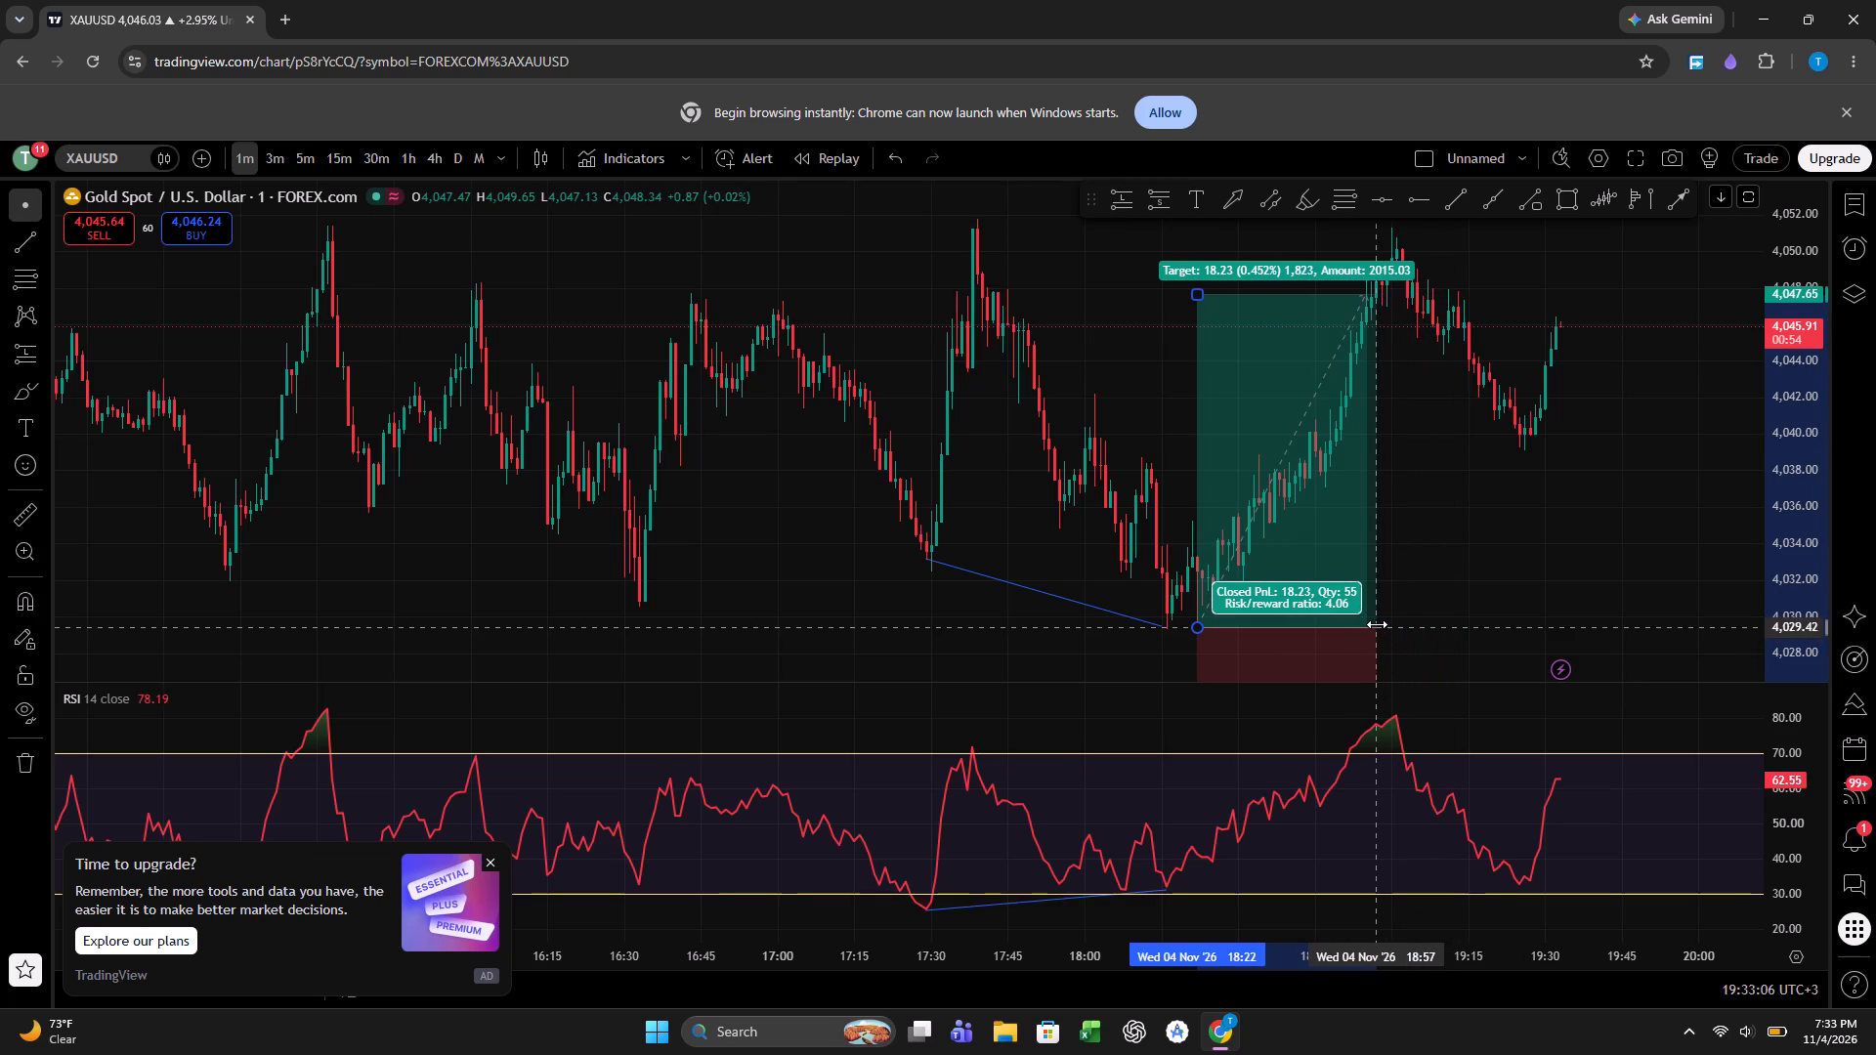
pyautogui.moveTo(1377, 624); pyautogui.dragTo(1369, 624)
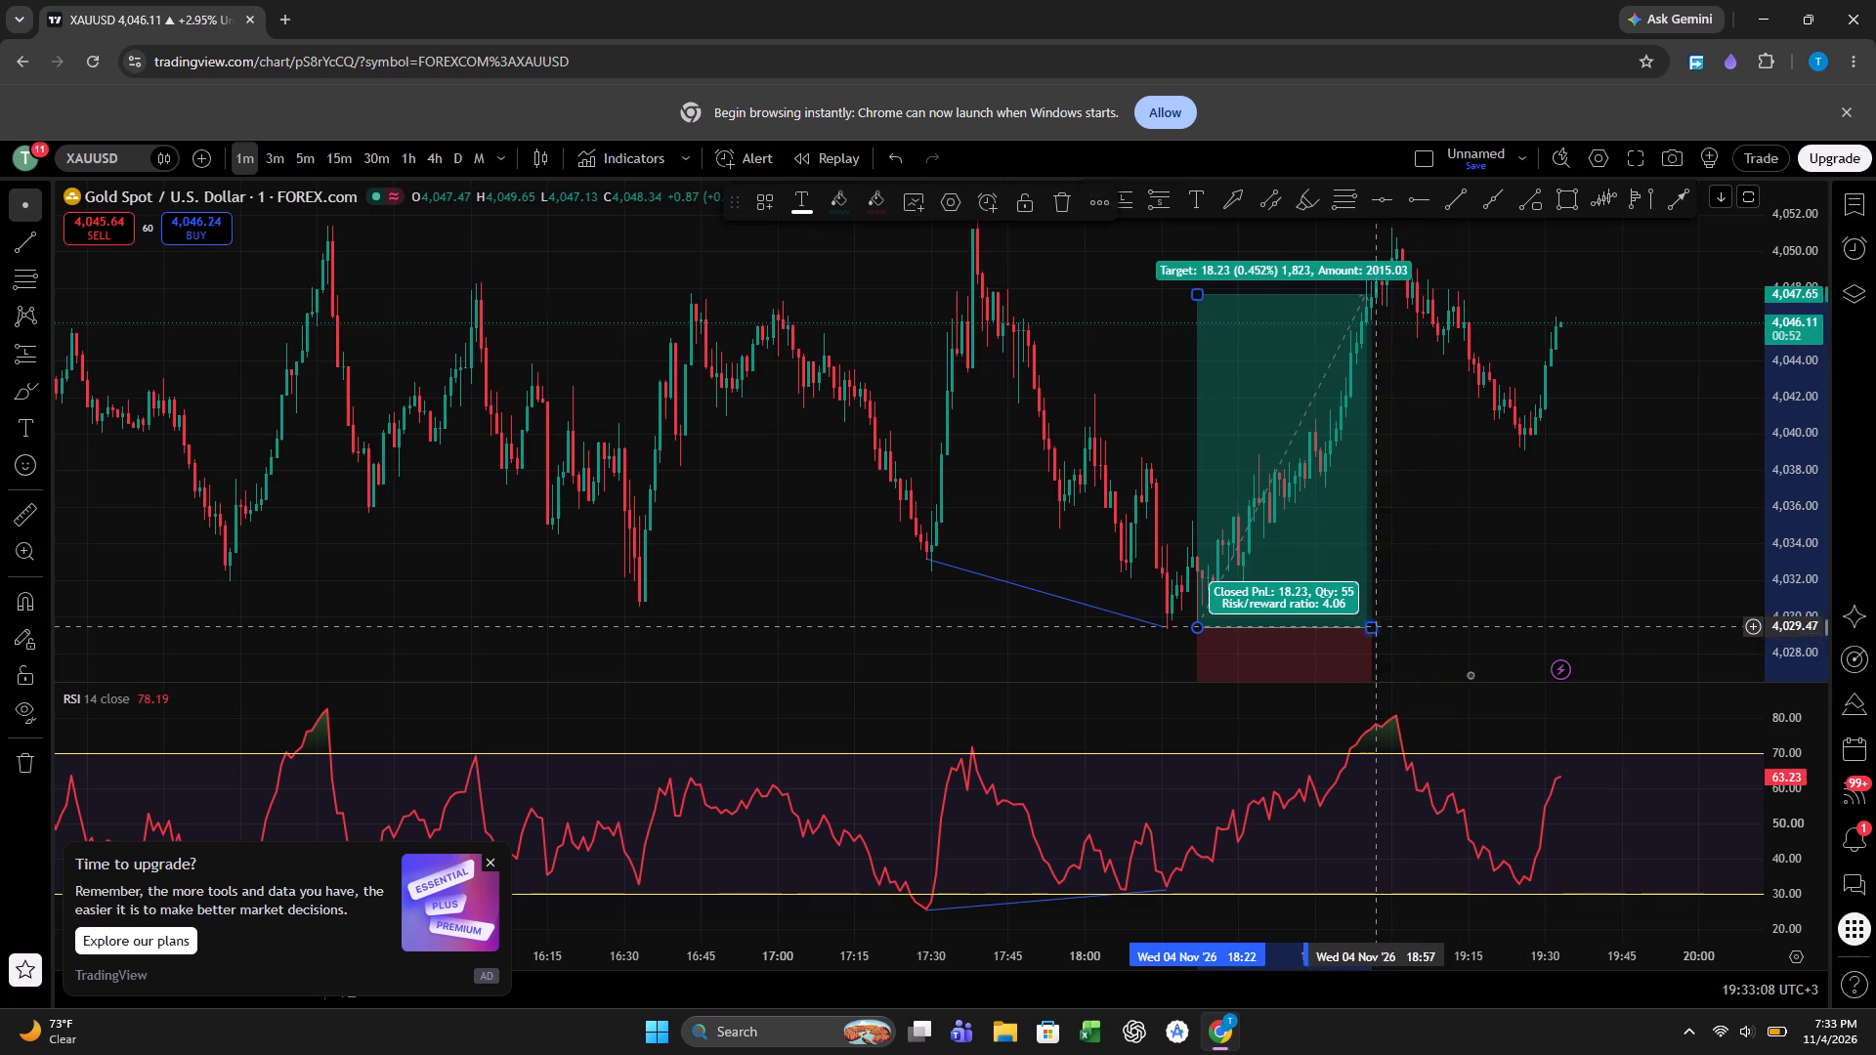
pyautogui.click(1508, 686)
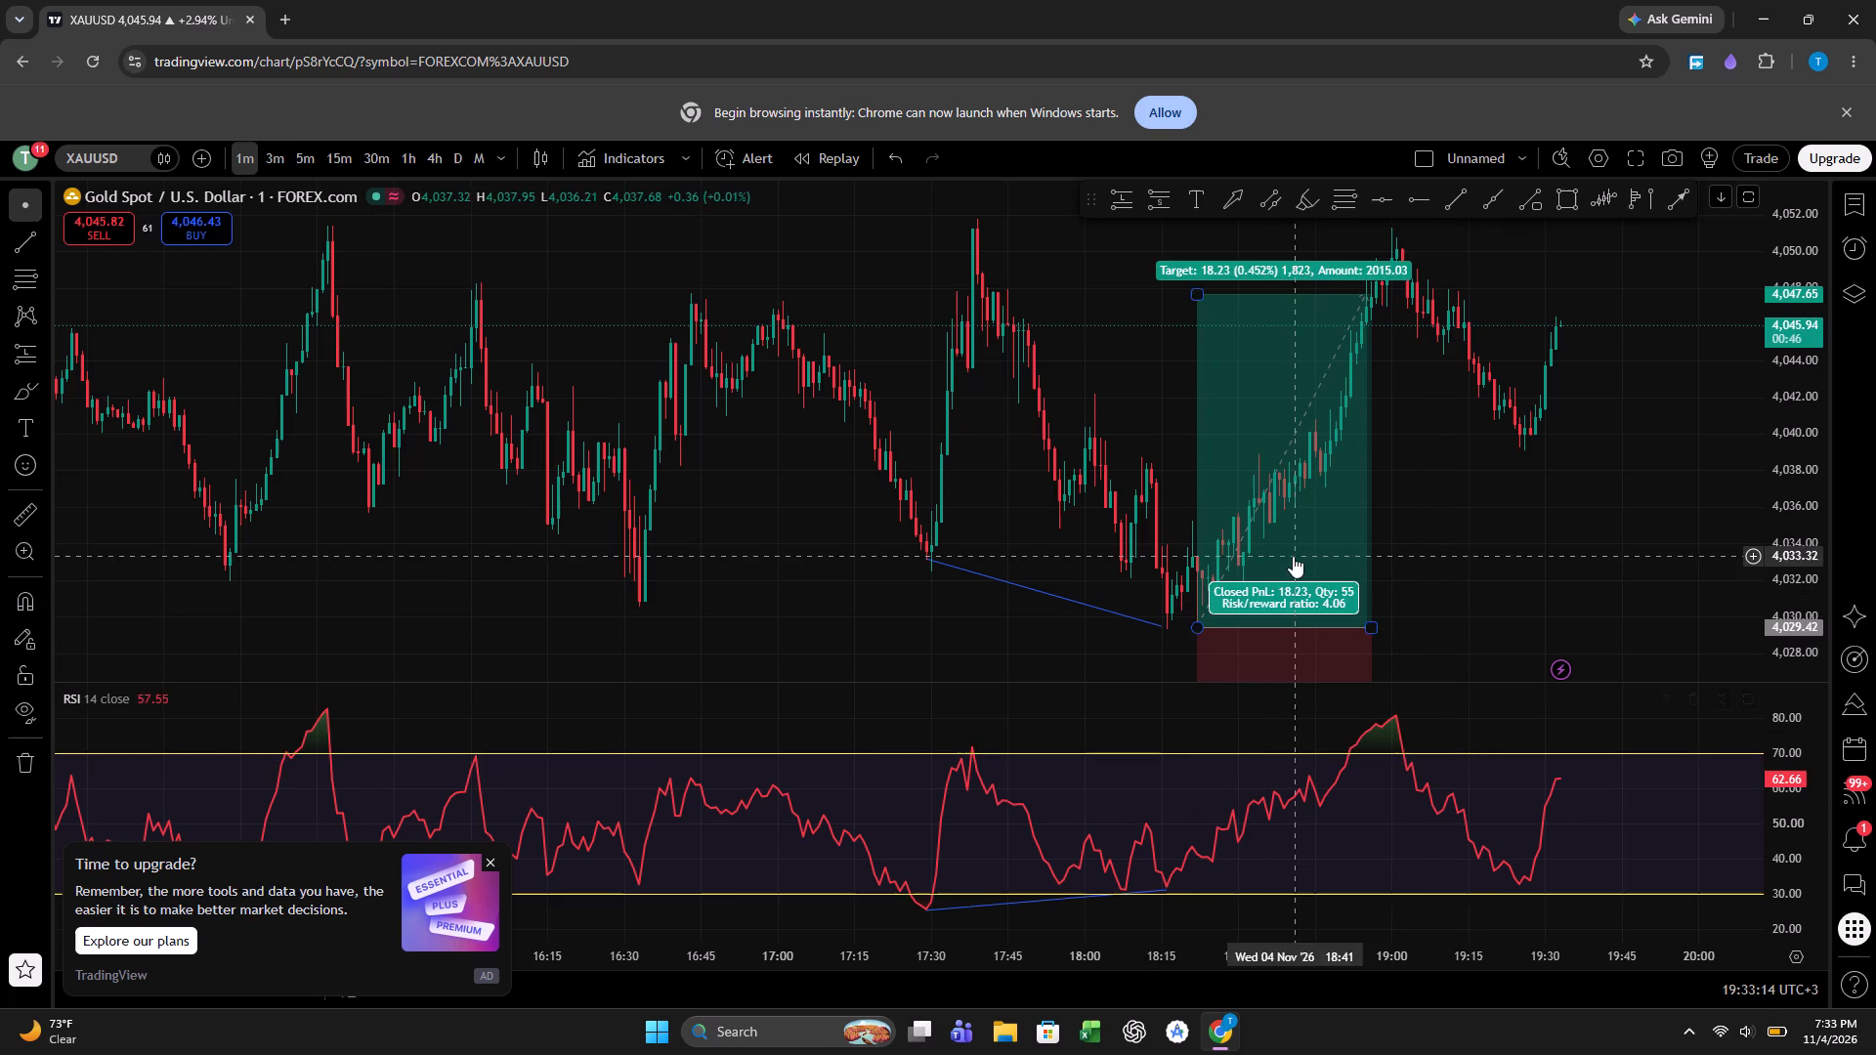
# Look back through the earlier one-minute price and RSI history to around 11:00 for another divergence.
pyautogui.moveTo(599, 599); pyautogui.dragTo(790, 586)
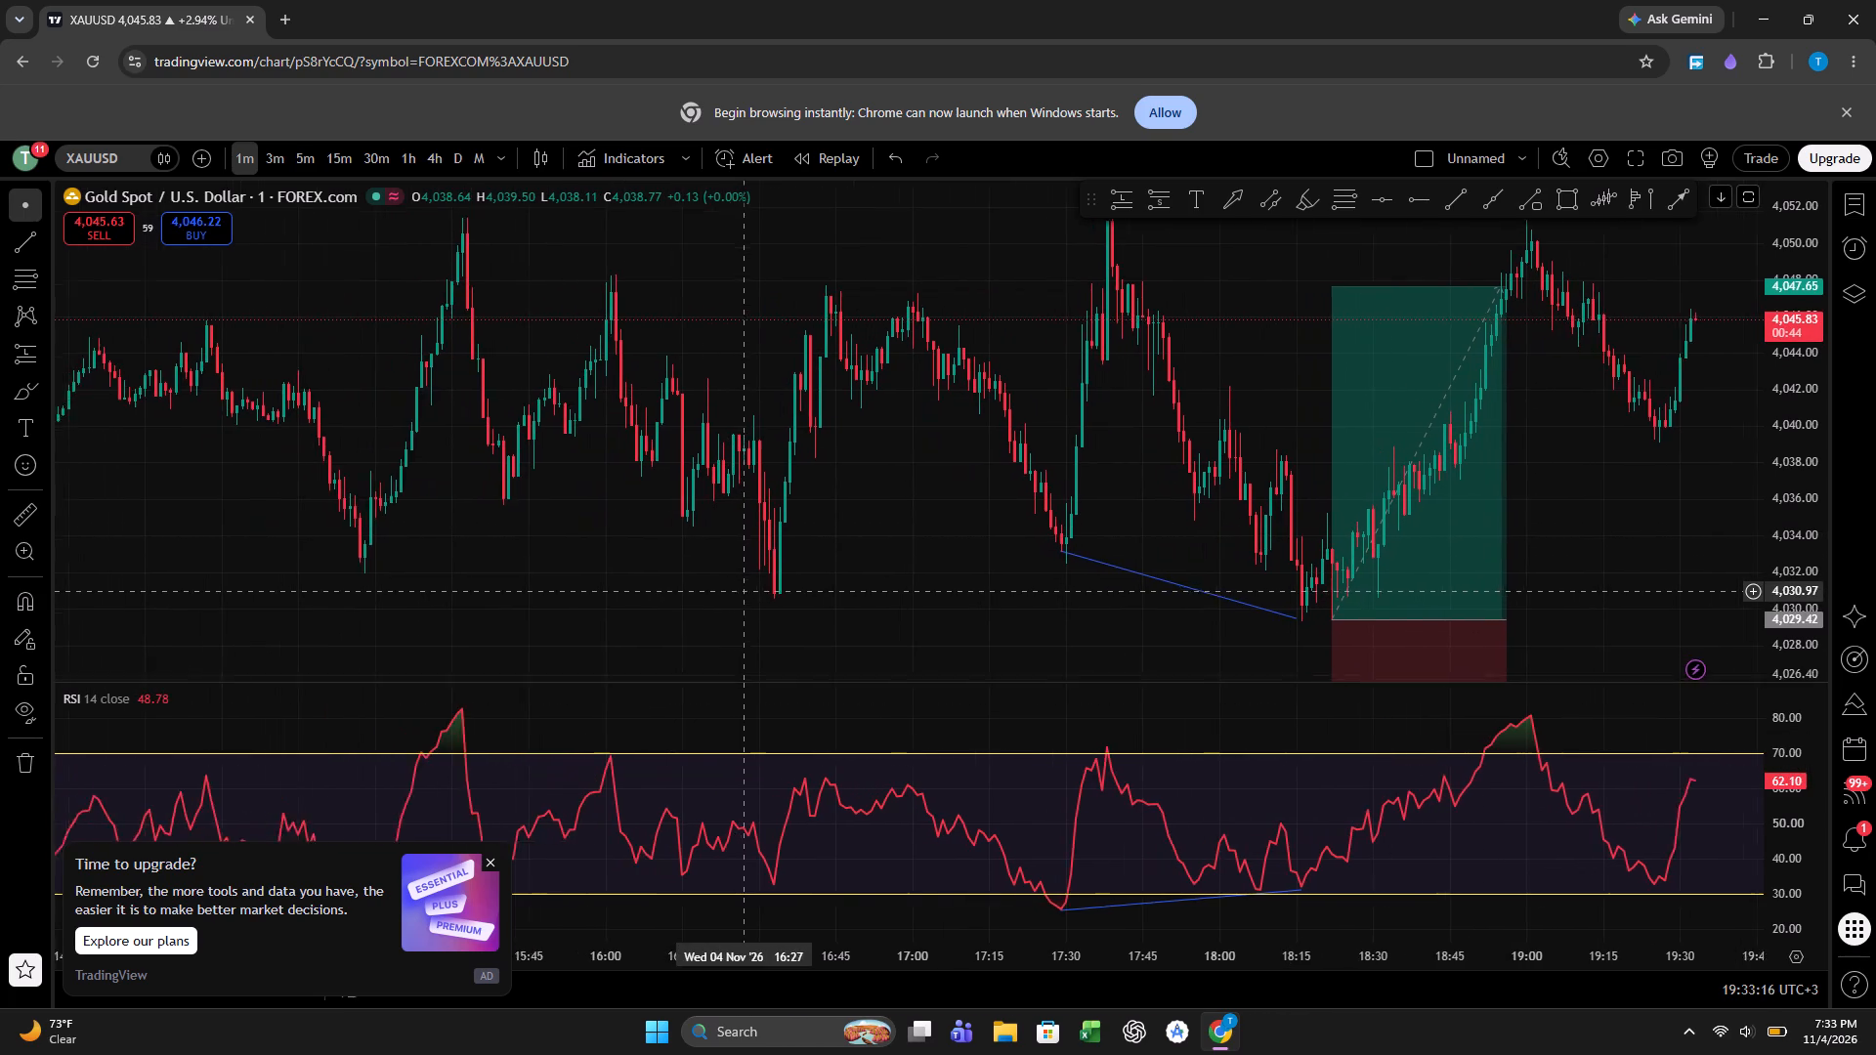
pyautogui.moveTo(790, 586); pyautogui.dragTo(1172, 624)
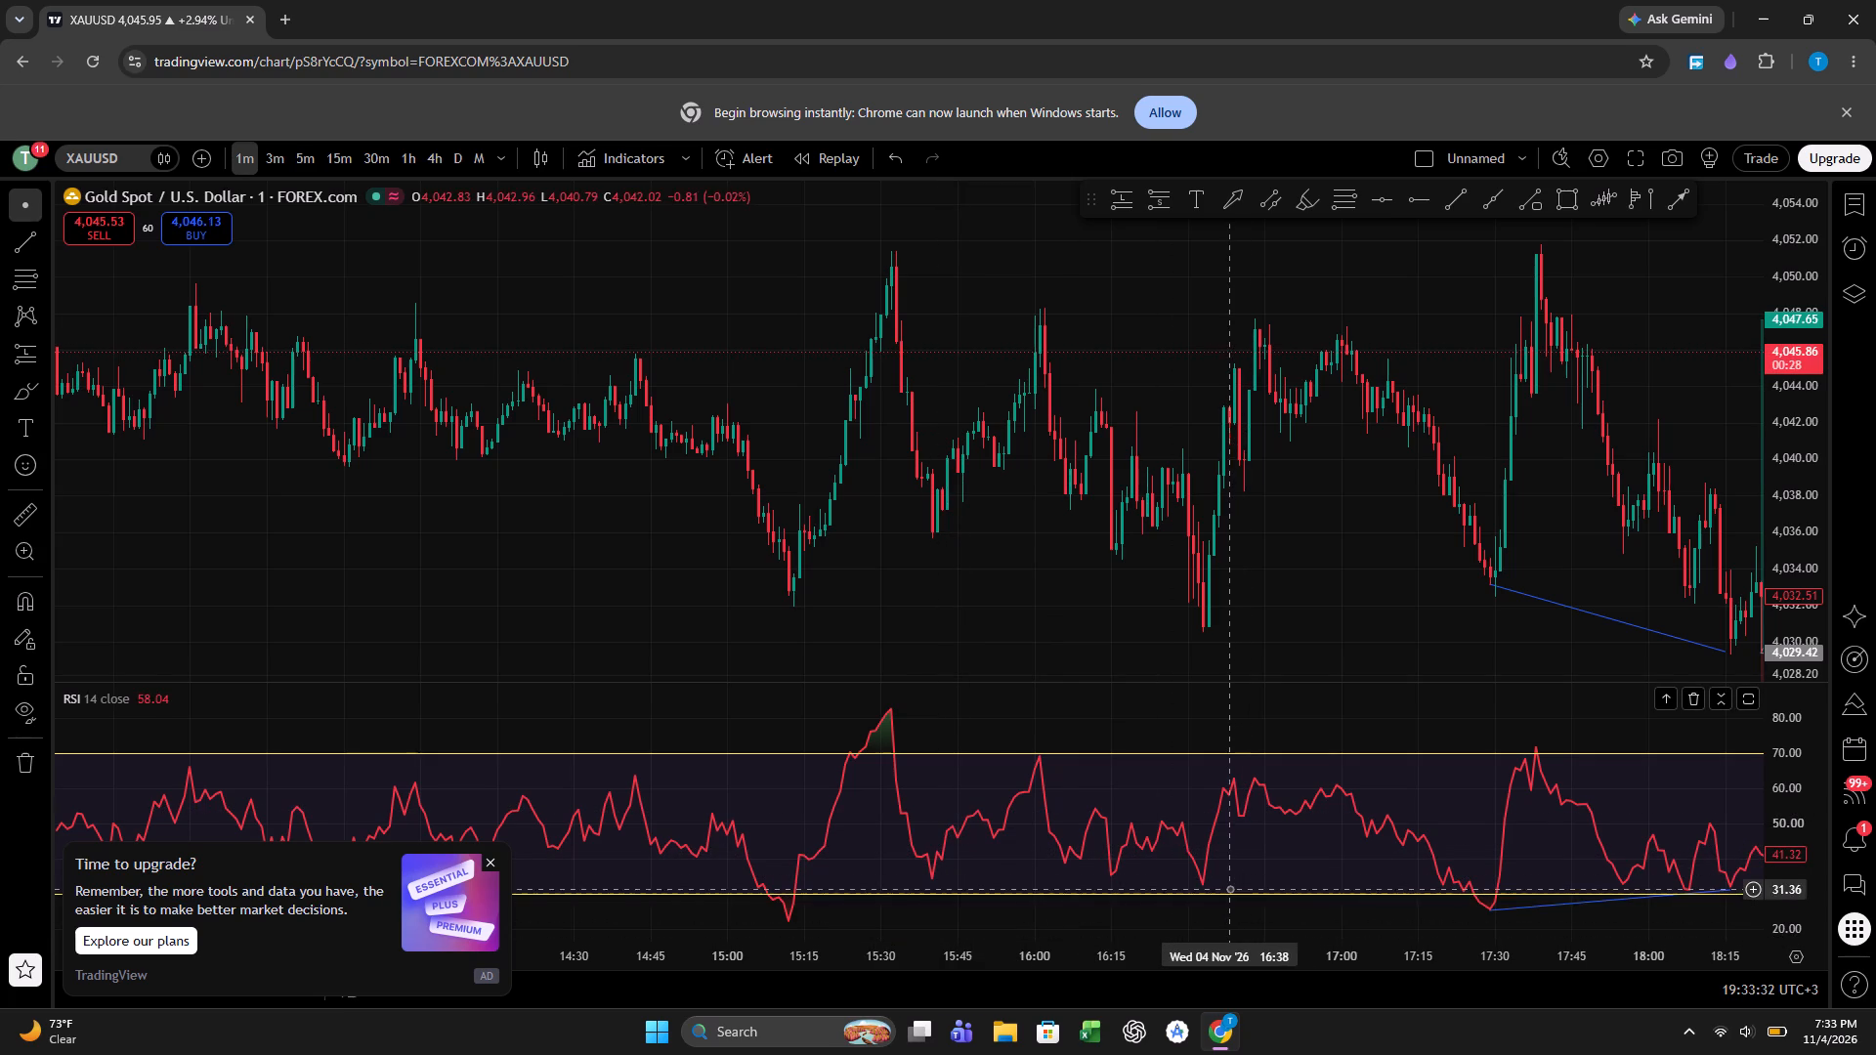
pyautogui.click(482, 862)
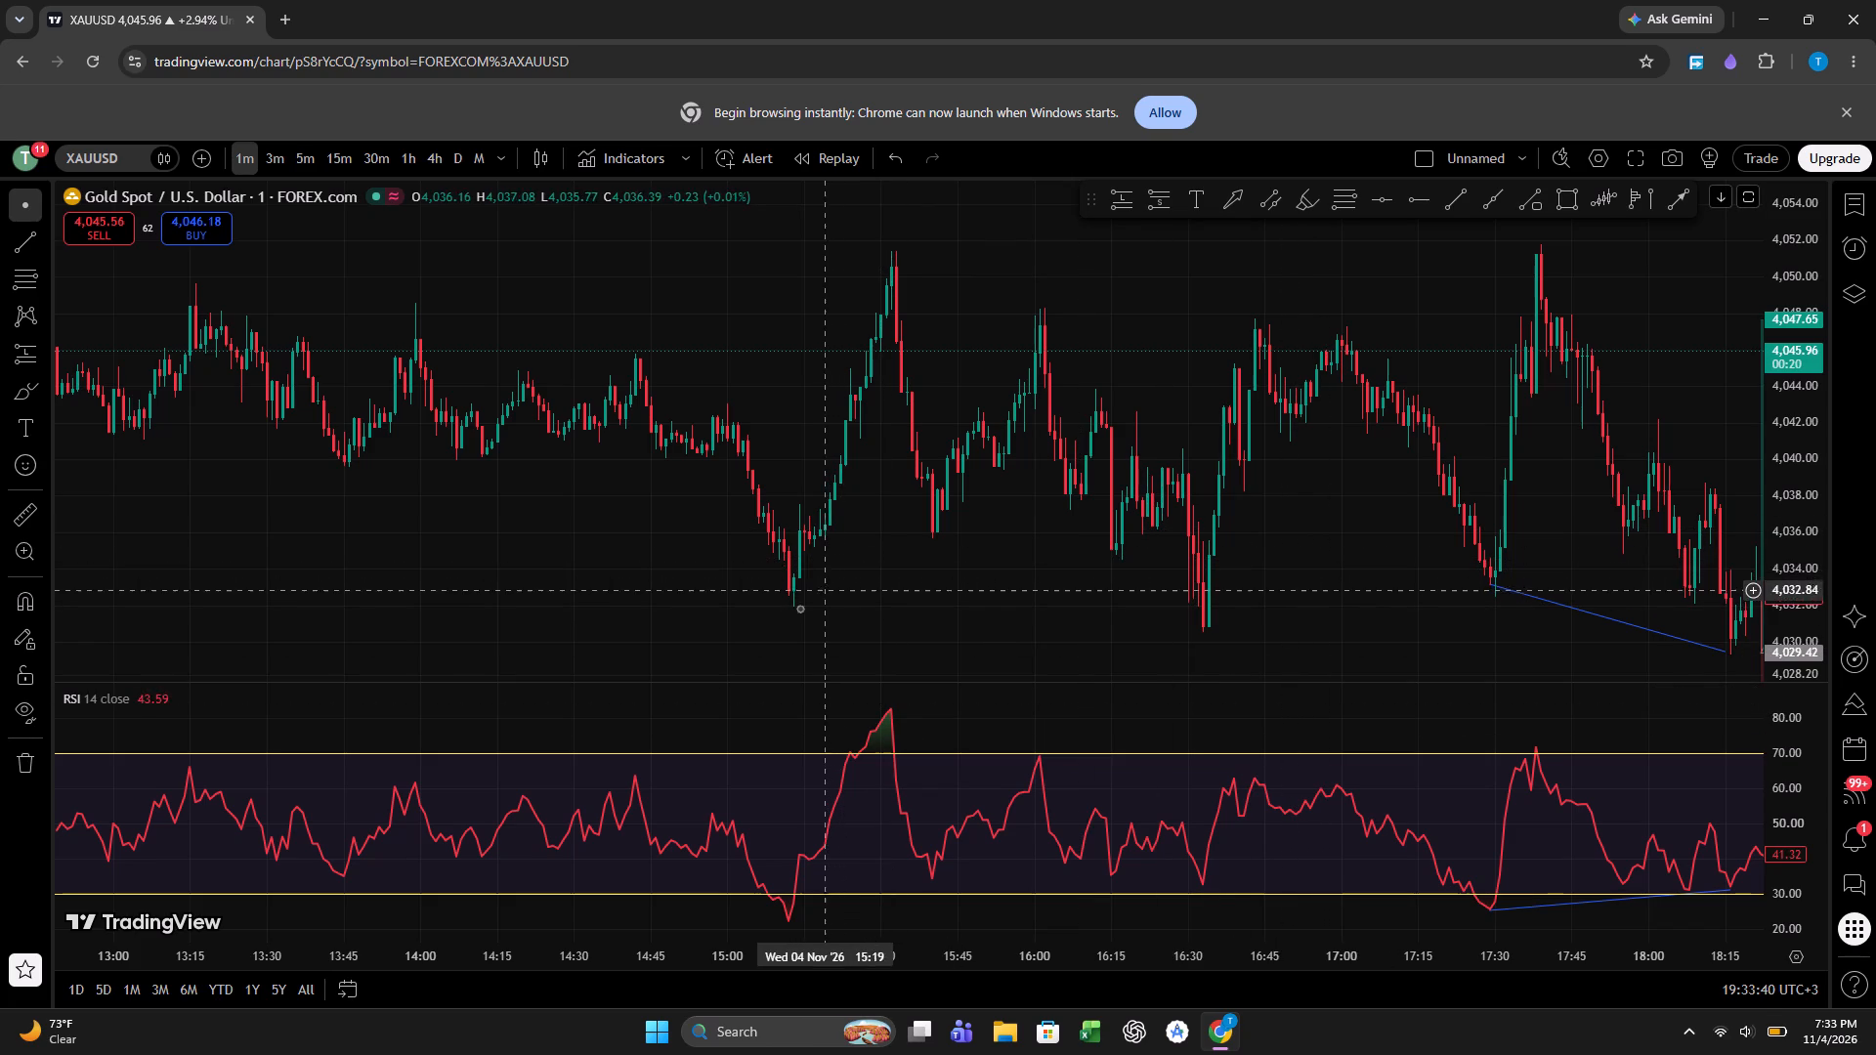
pyautogui.moveTo(783, 619); pyautogui.dragTo(1146, 618)
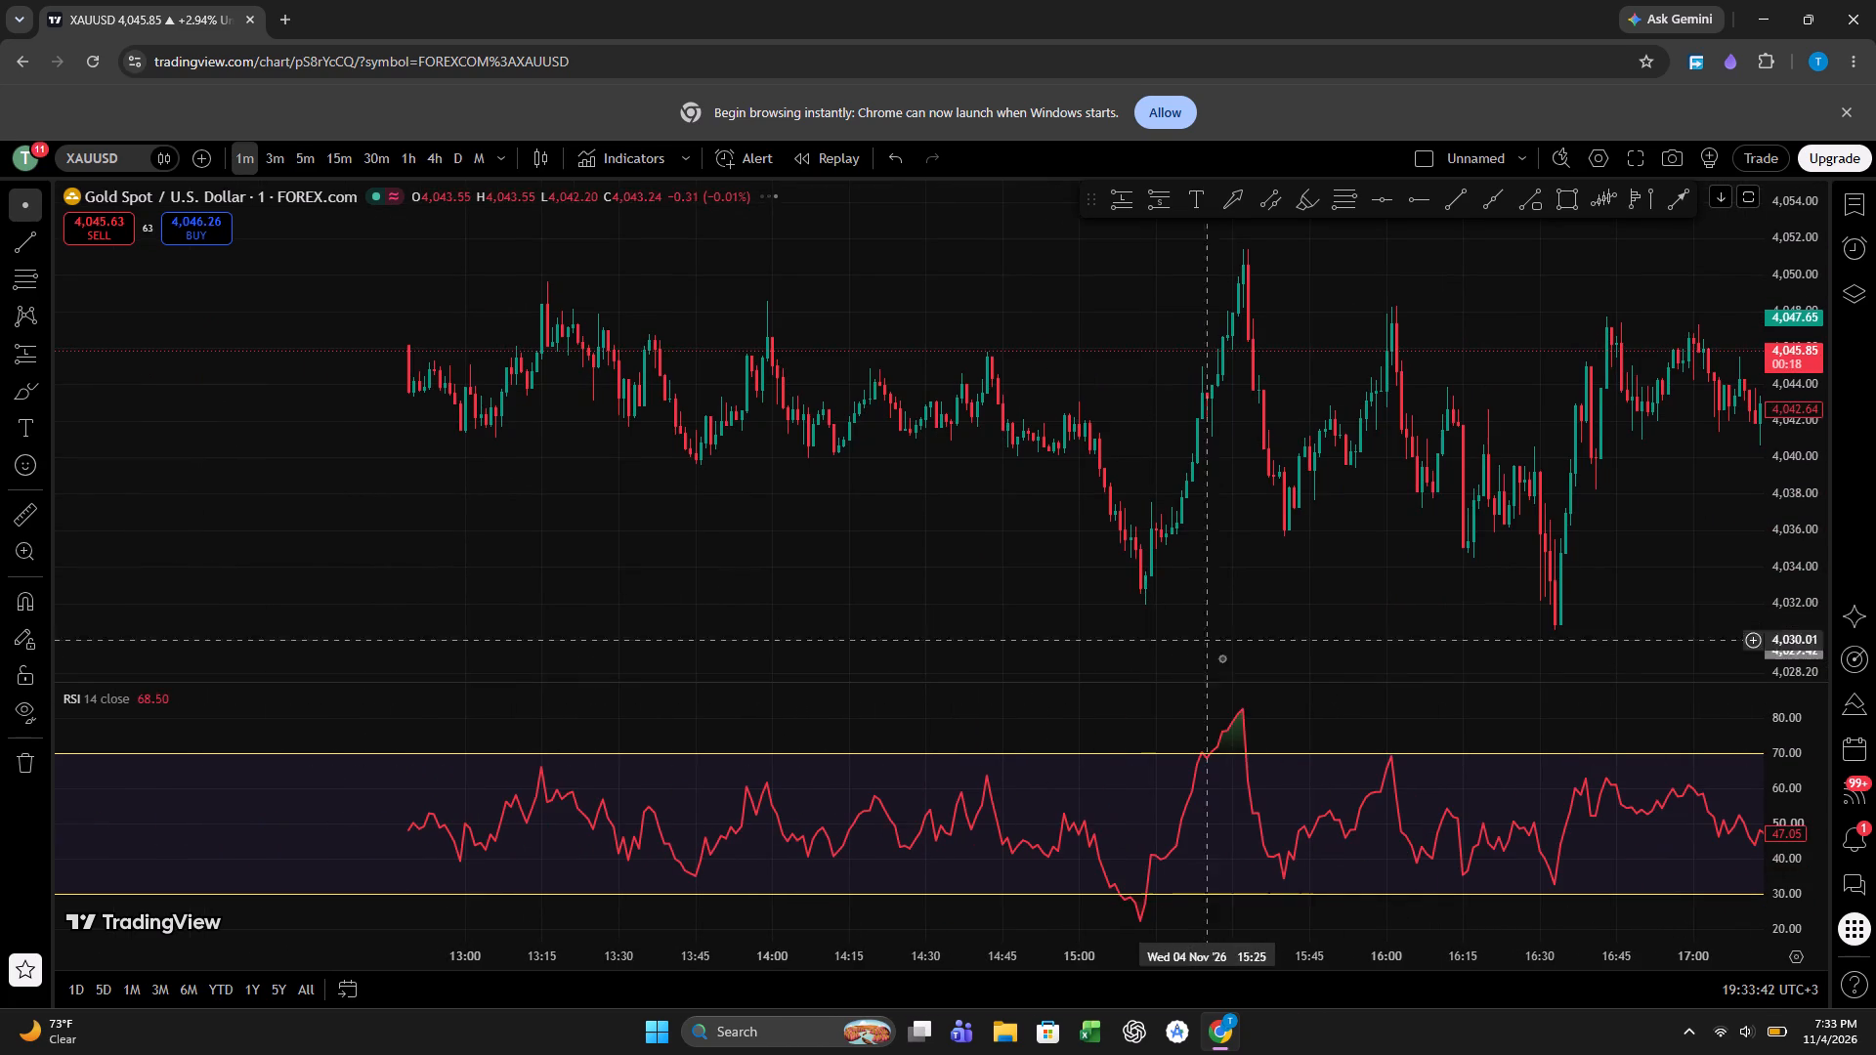
pyautogui.moveTo(810, 557); pyautogui.dragTo(1183, 577)
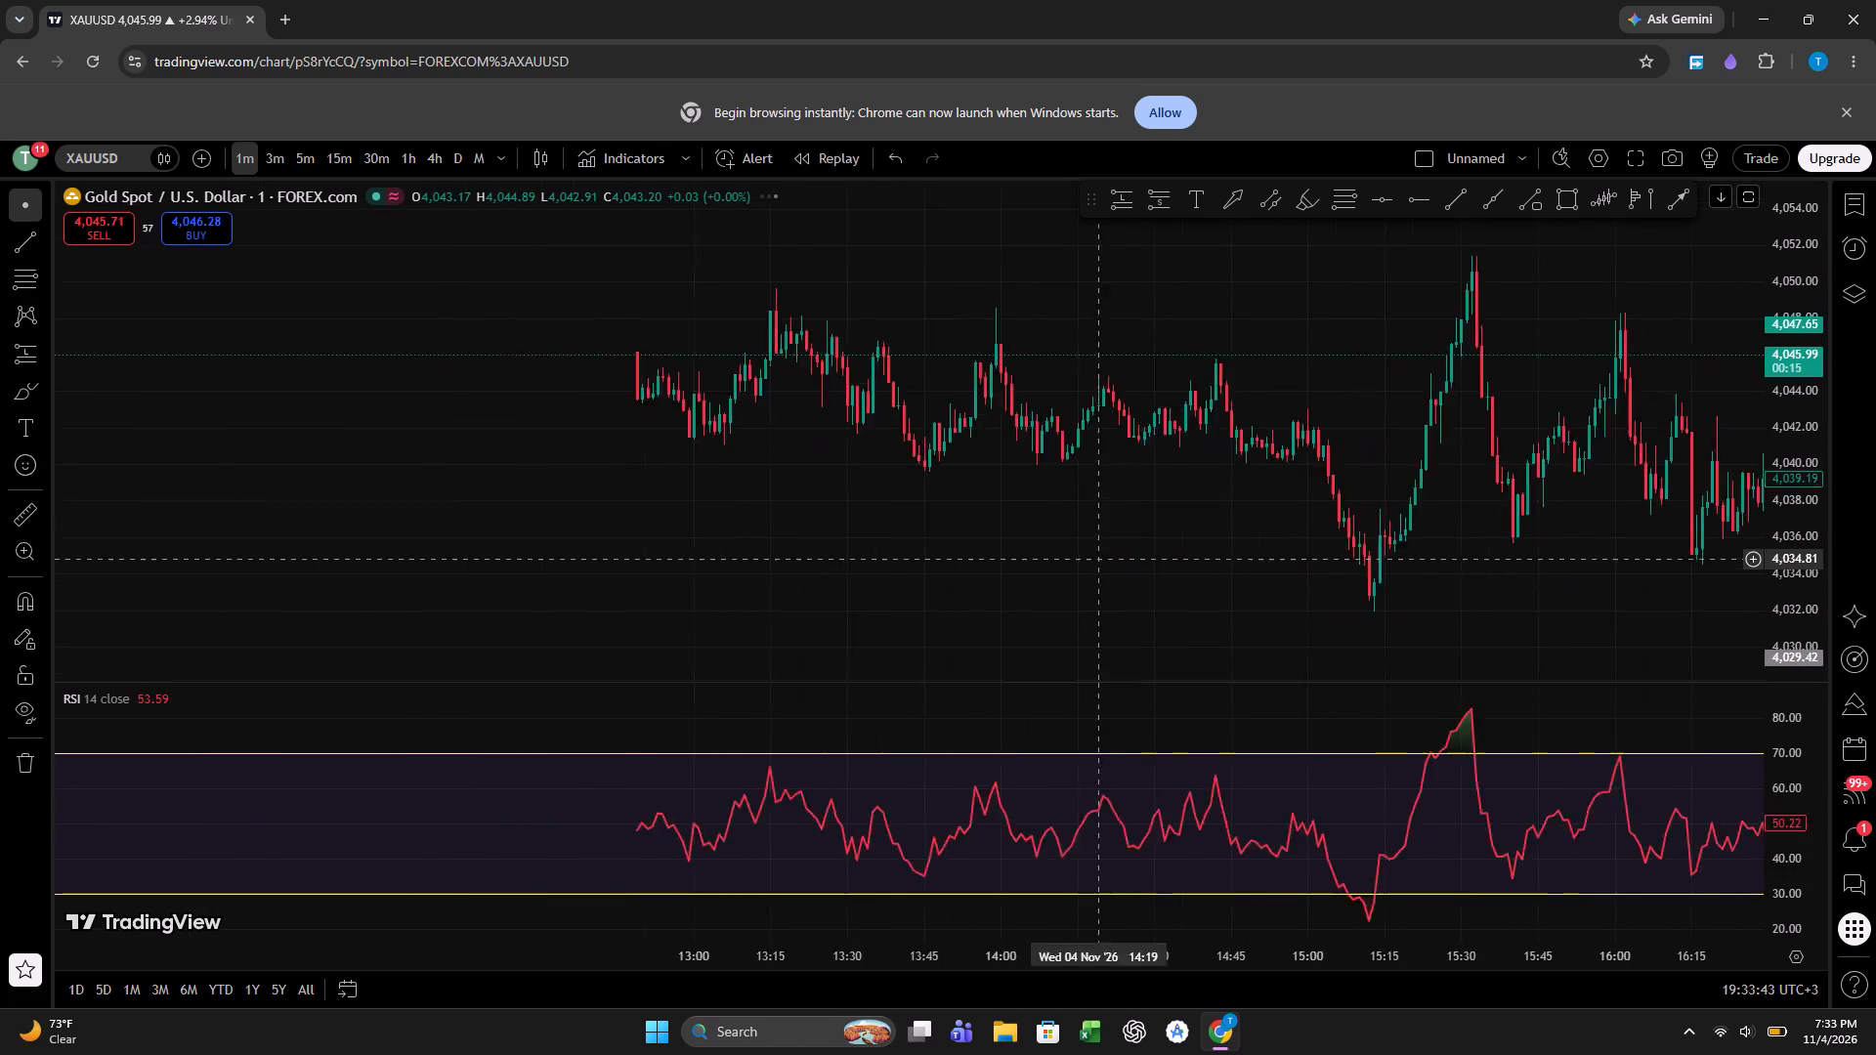
pyautogui.moveTo(1183, 577); pyautogui.dragTo(1299, 593)
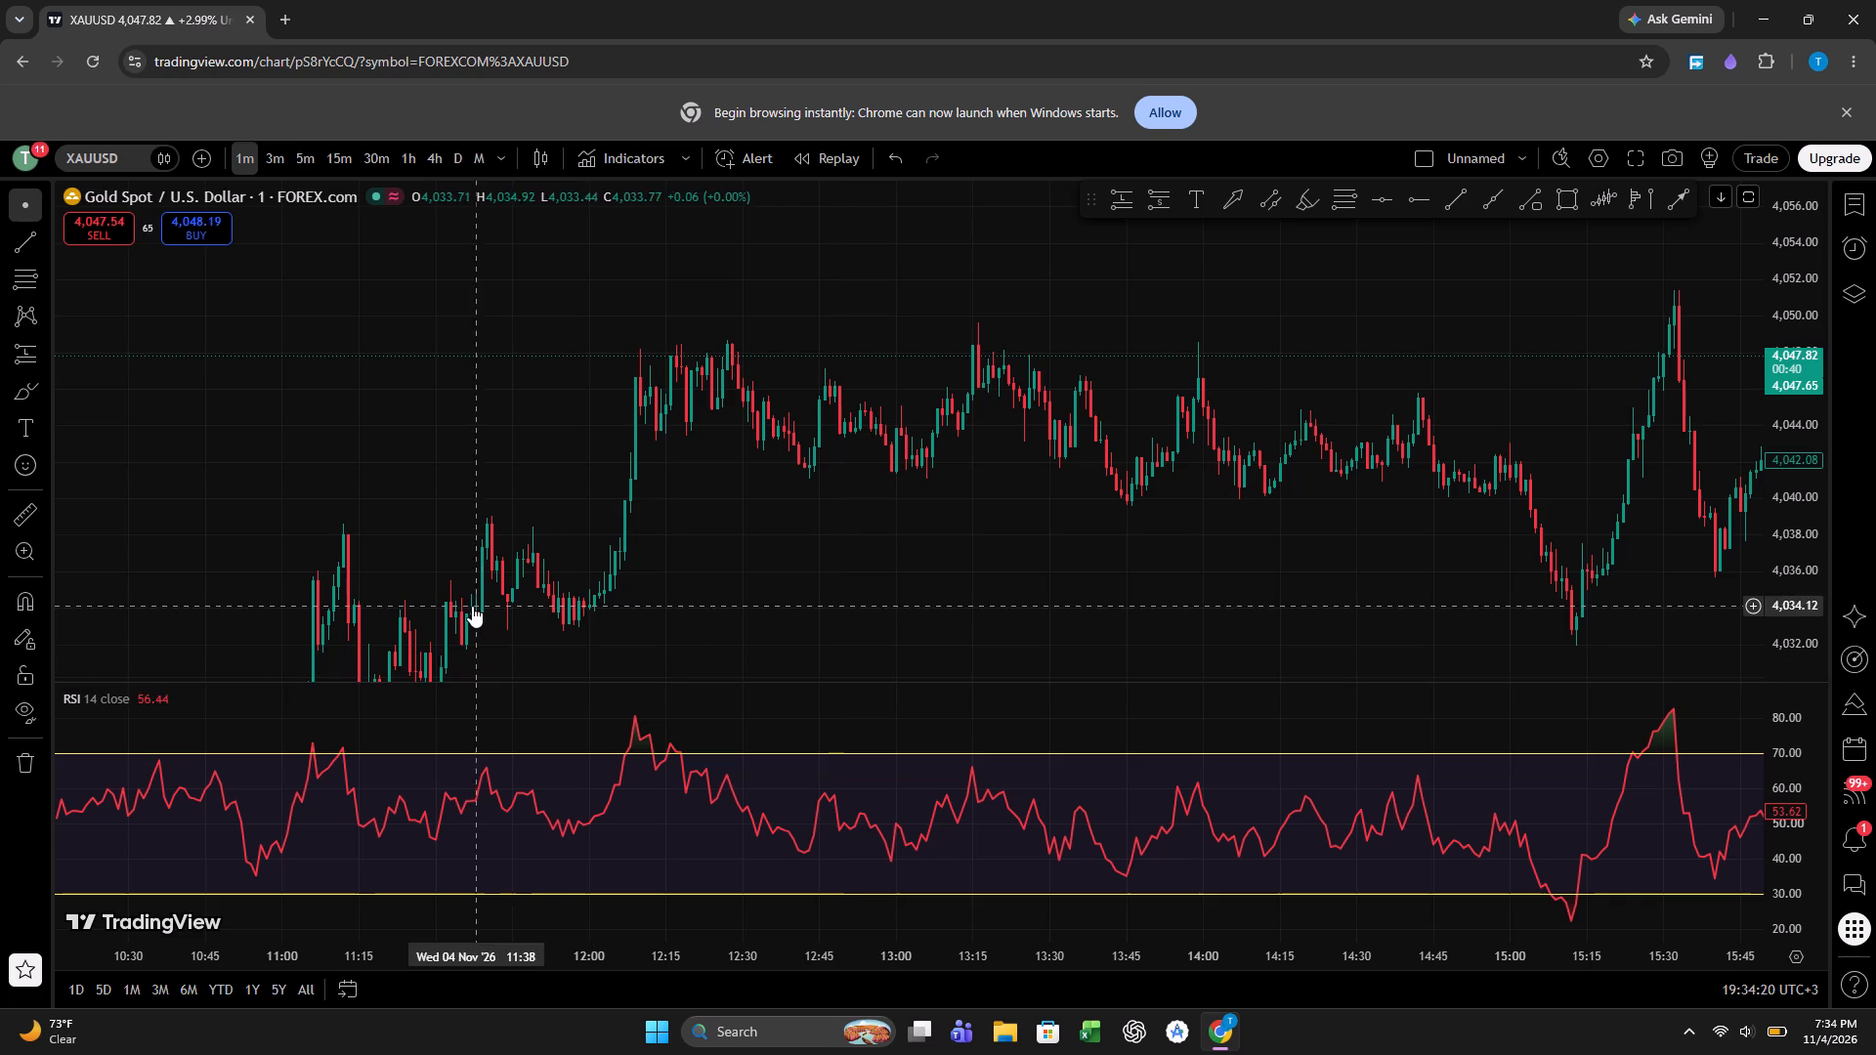
pyautogui.moveTo(508, 560); pyautogui.dragTo(1353, 427)
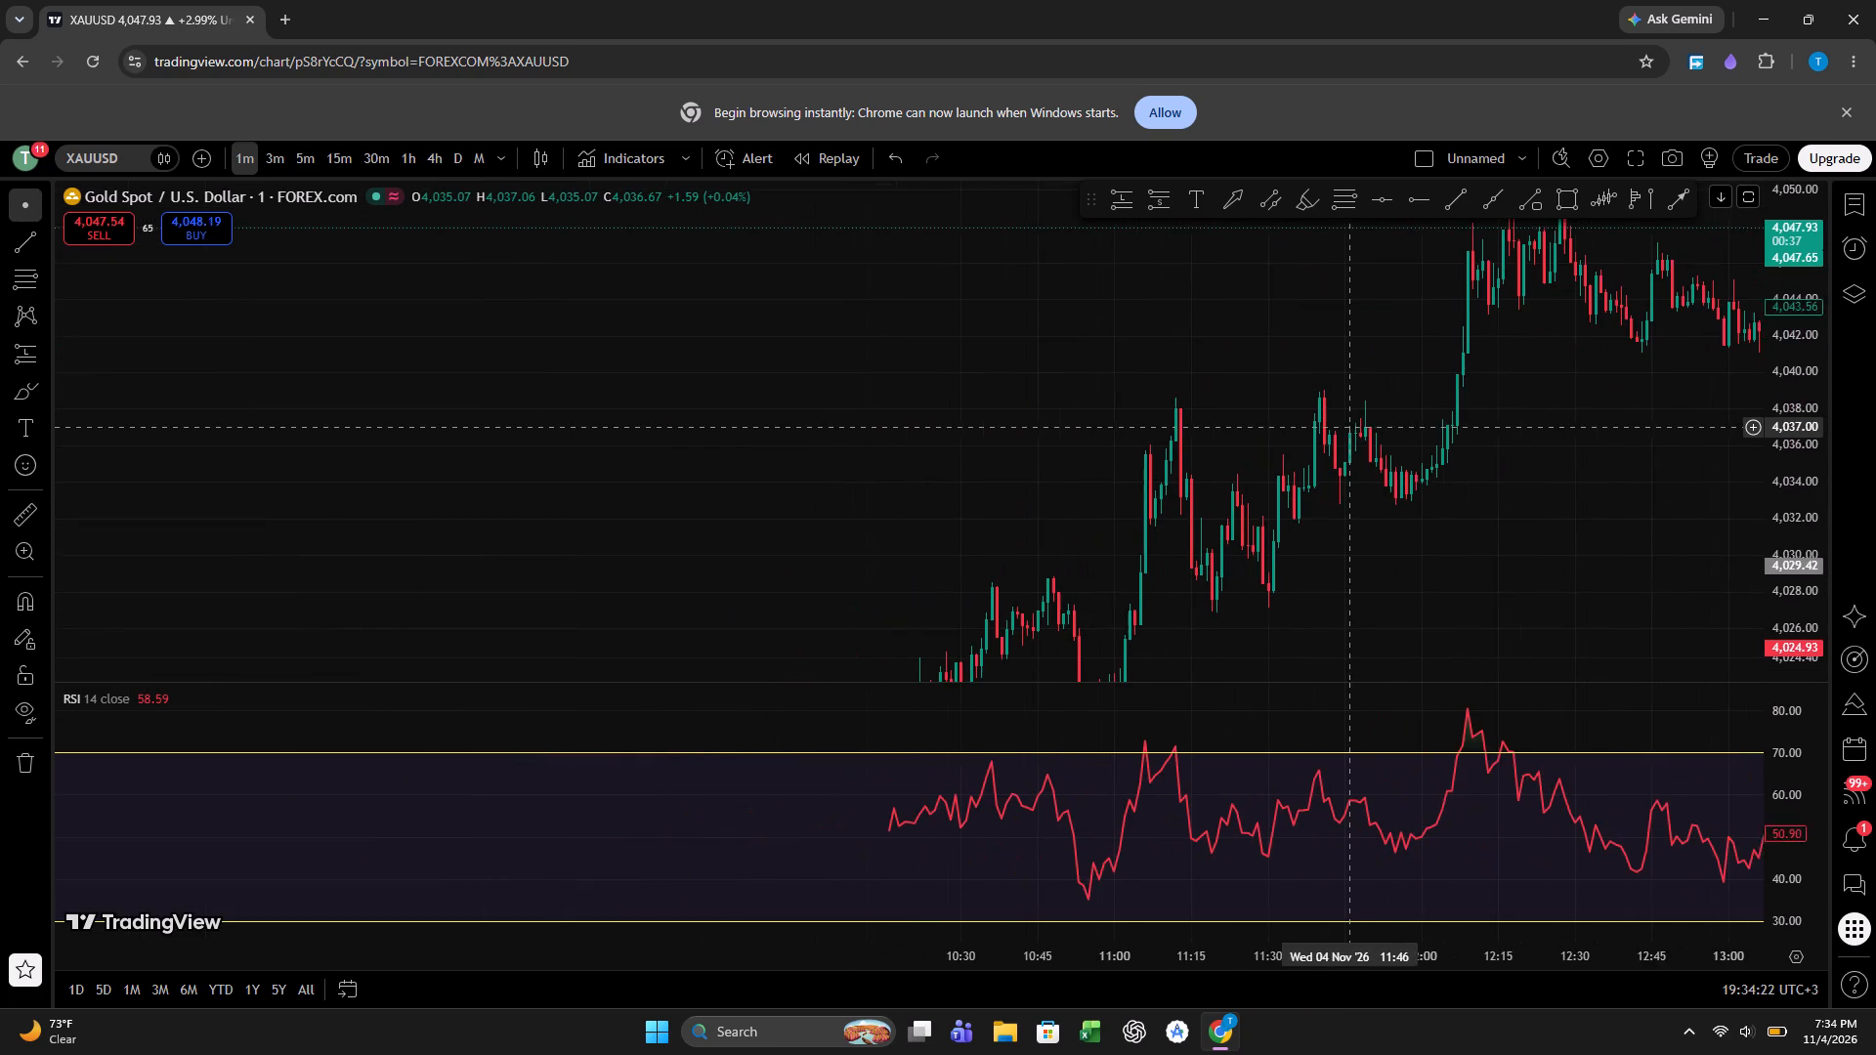
pyautogui.moveTo(1353, 427); pyautogui.dragTo(1348, 423)
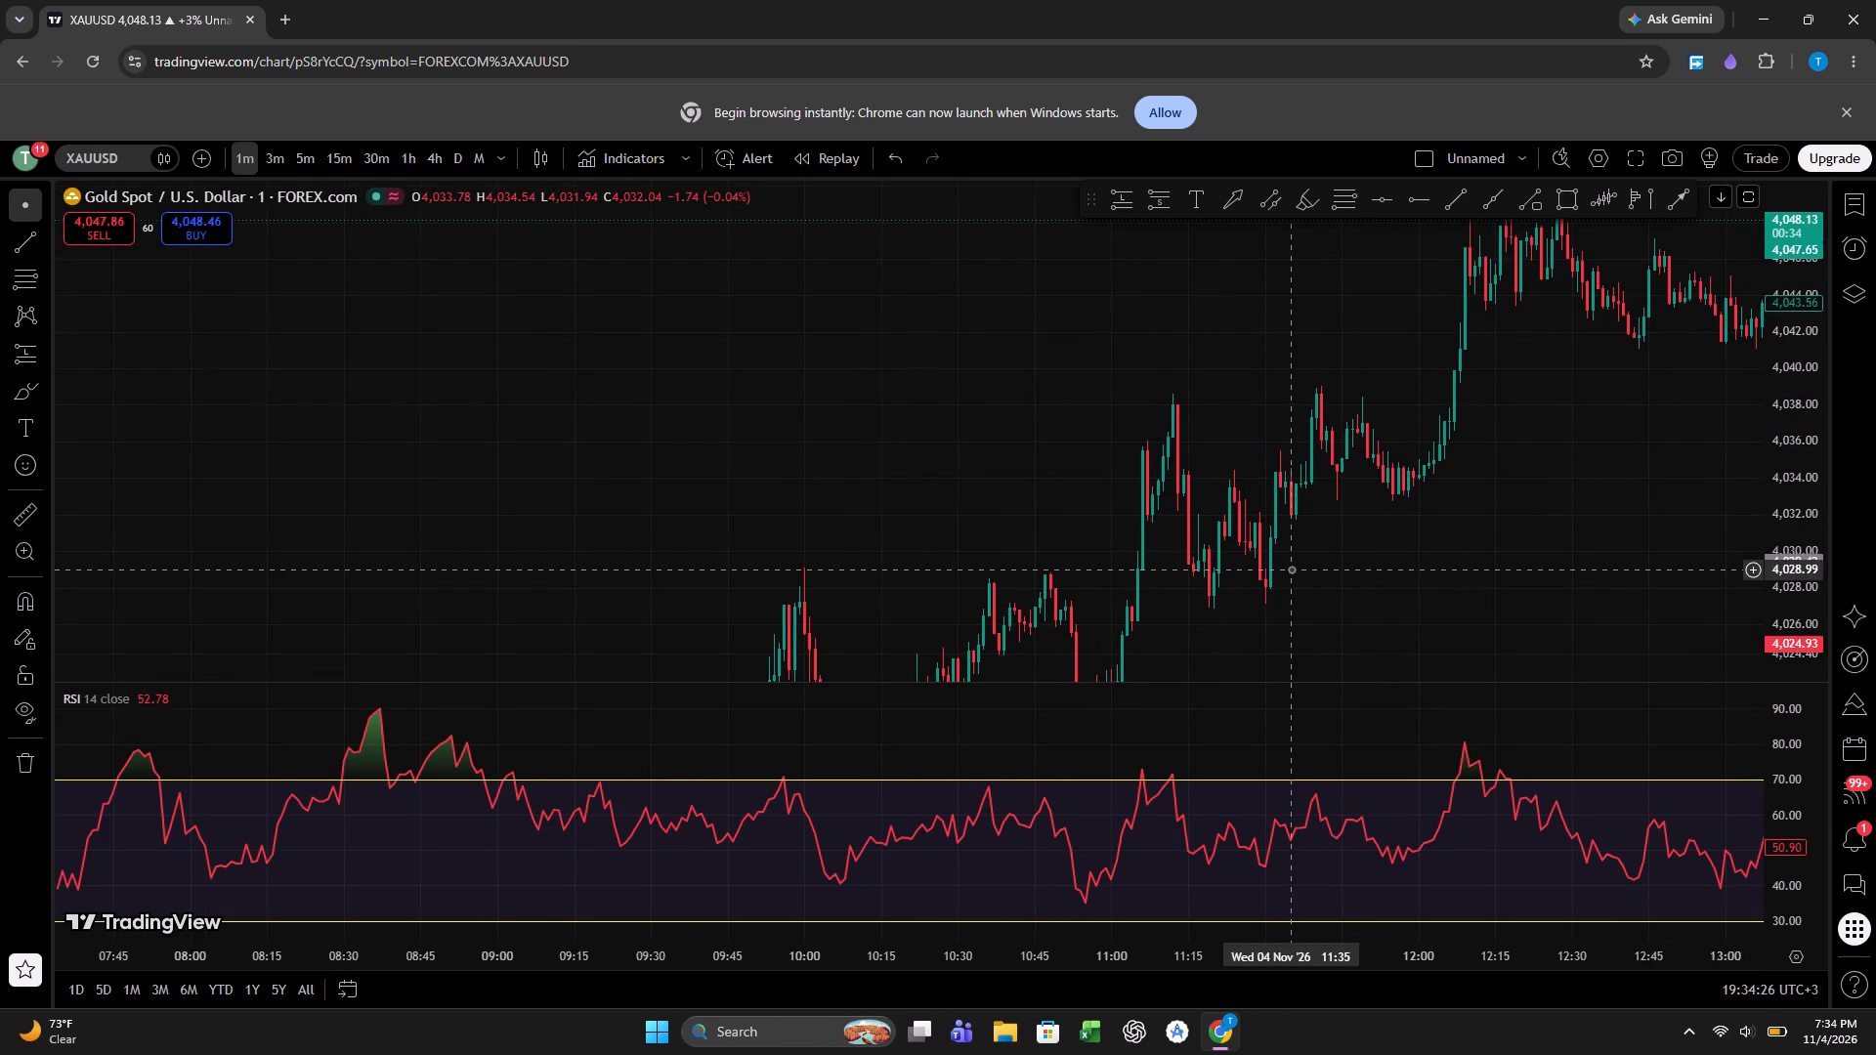
pyautogui.moveTo(1243, 568); pyautogui.dragTo(1239, 306)
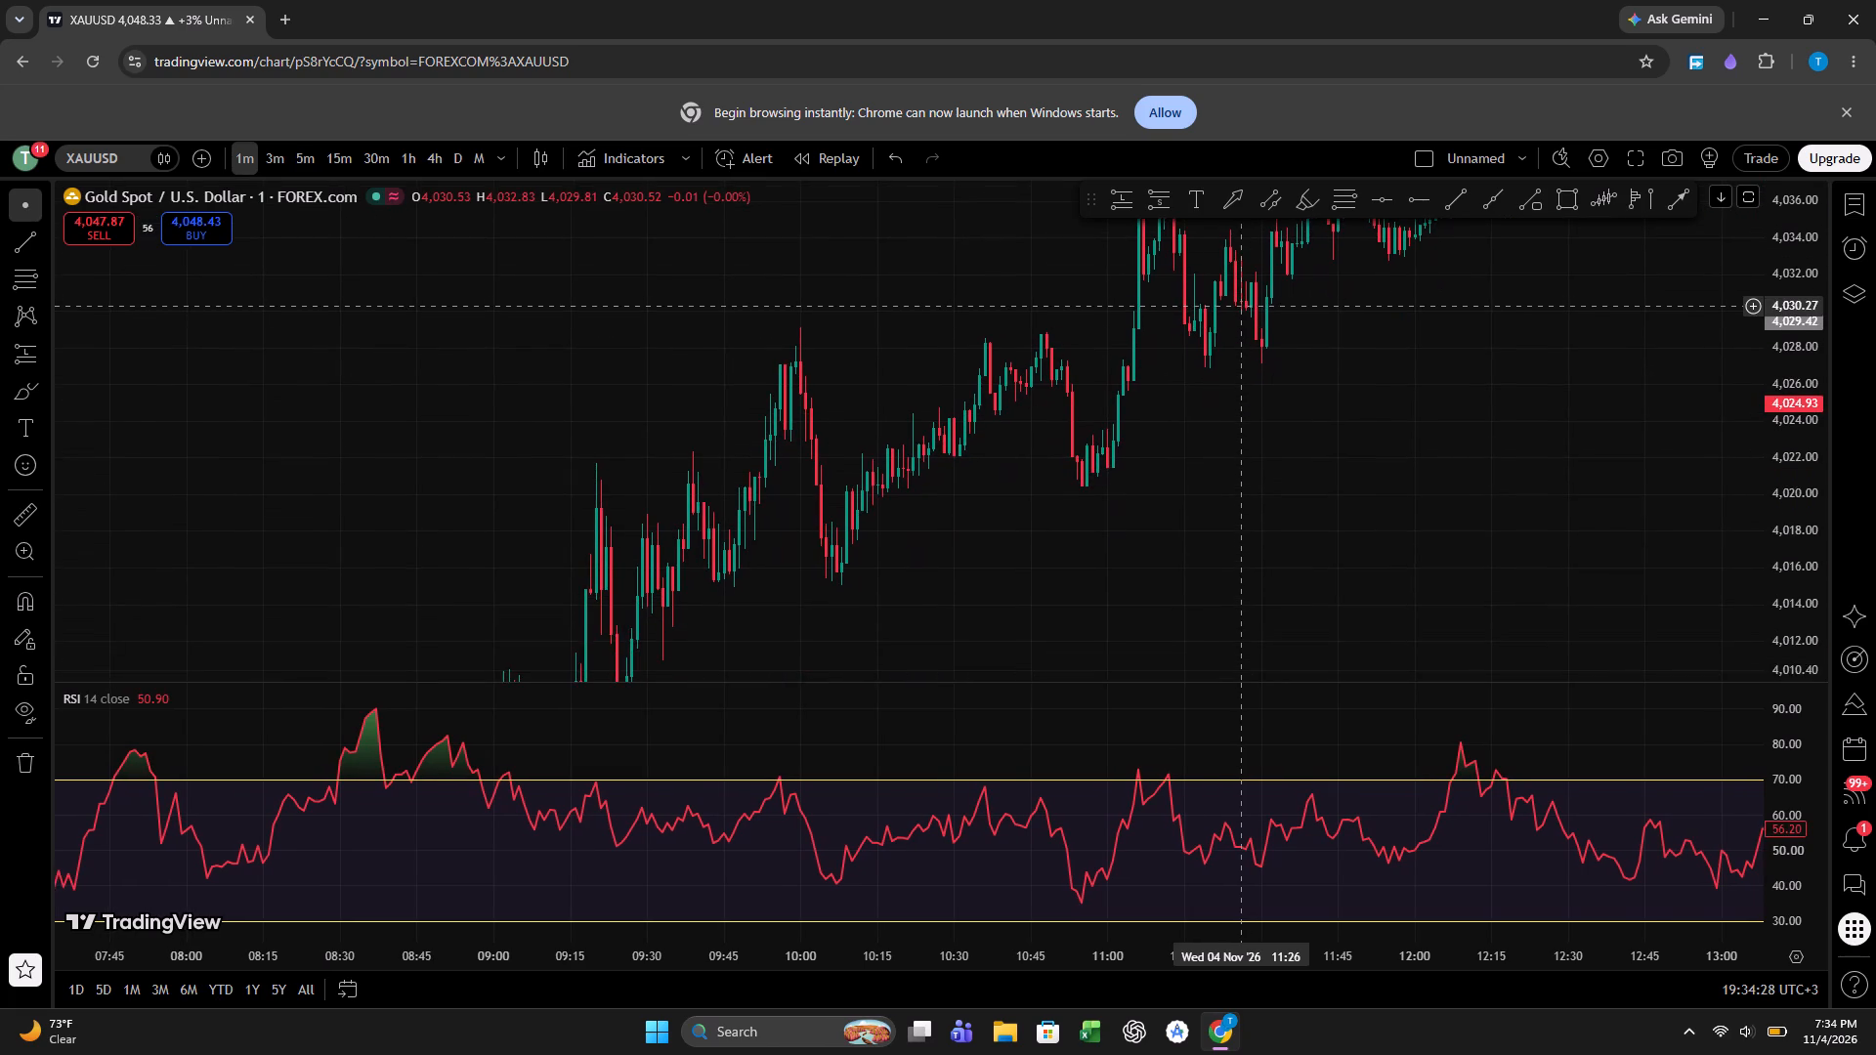
pyautogui.moveTo(1239, 306); pyautogui.dragTo(1220, 446)
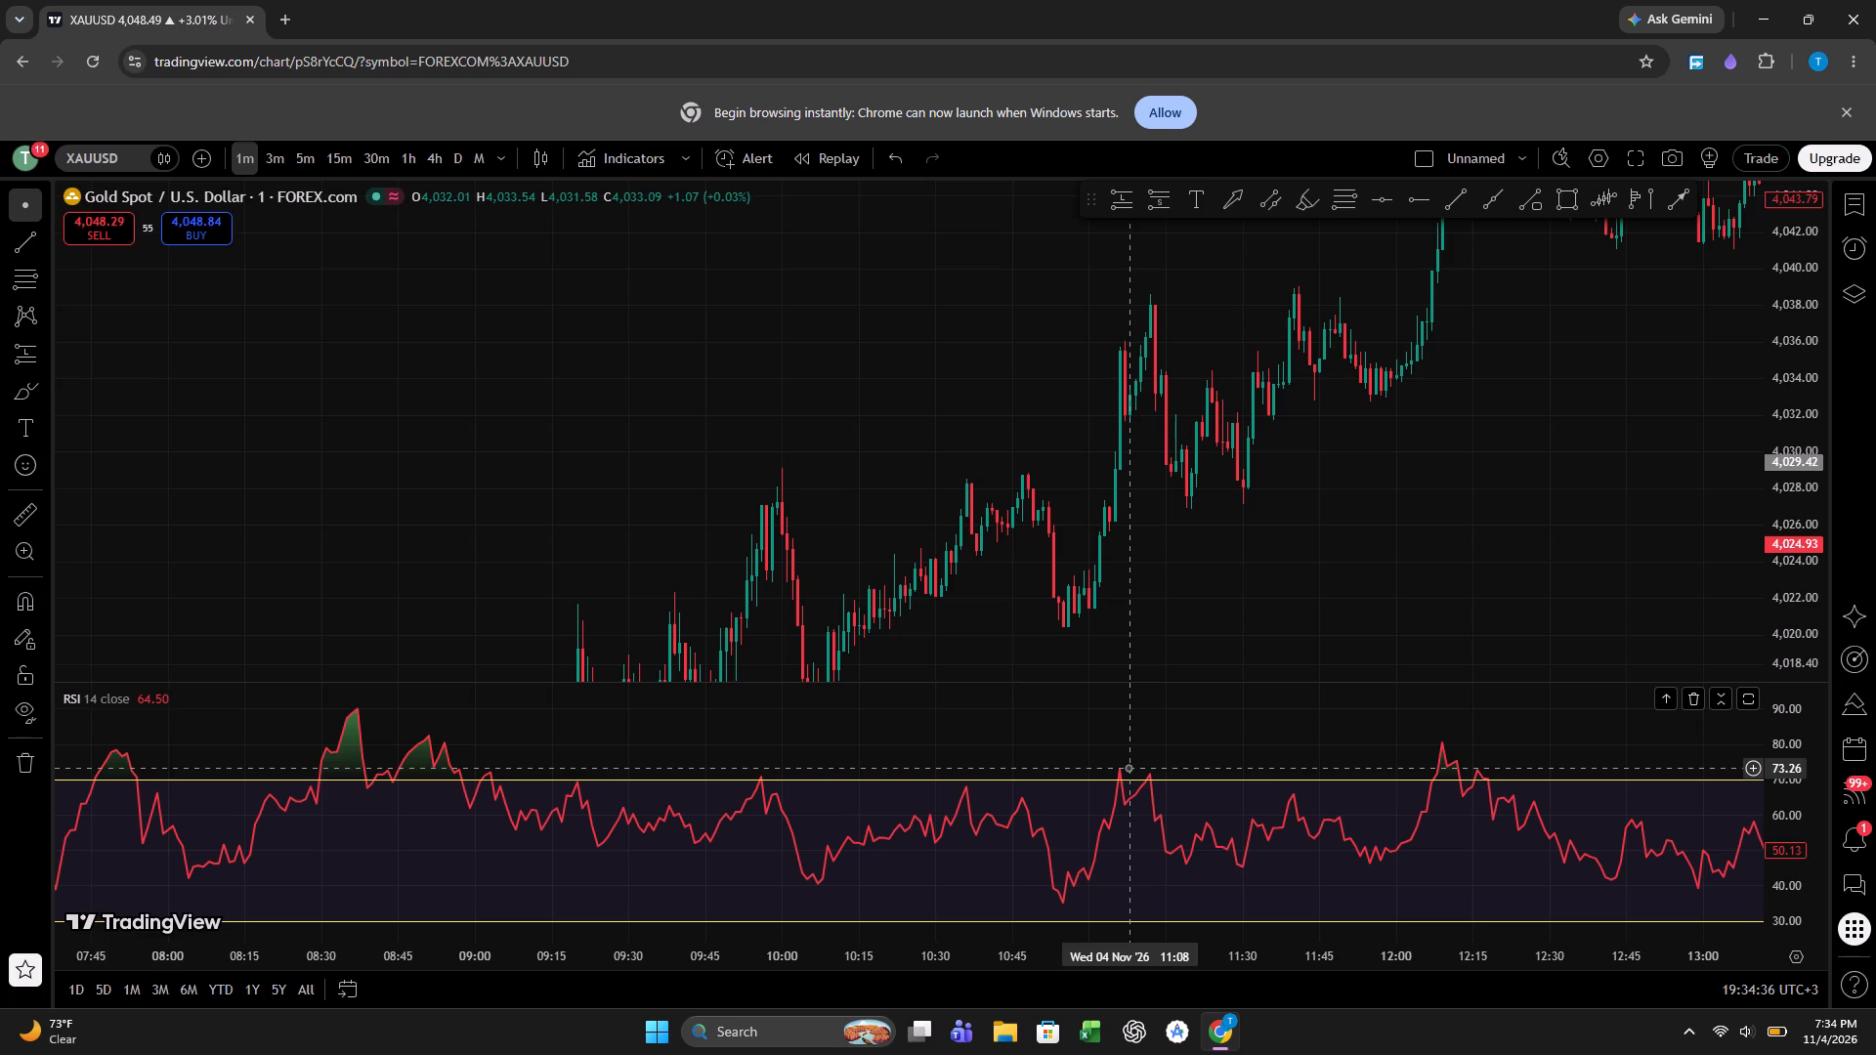
# Draw a trendline on the RSI connecting the highs from 11:06 at about 74.4 to 11:12 at about 71.6.
pyautogui.click(1454, 201)
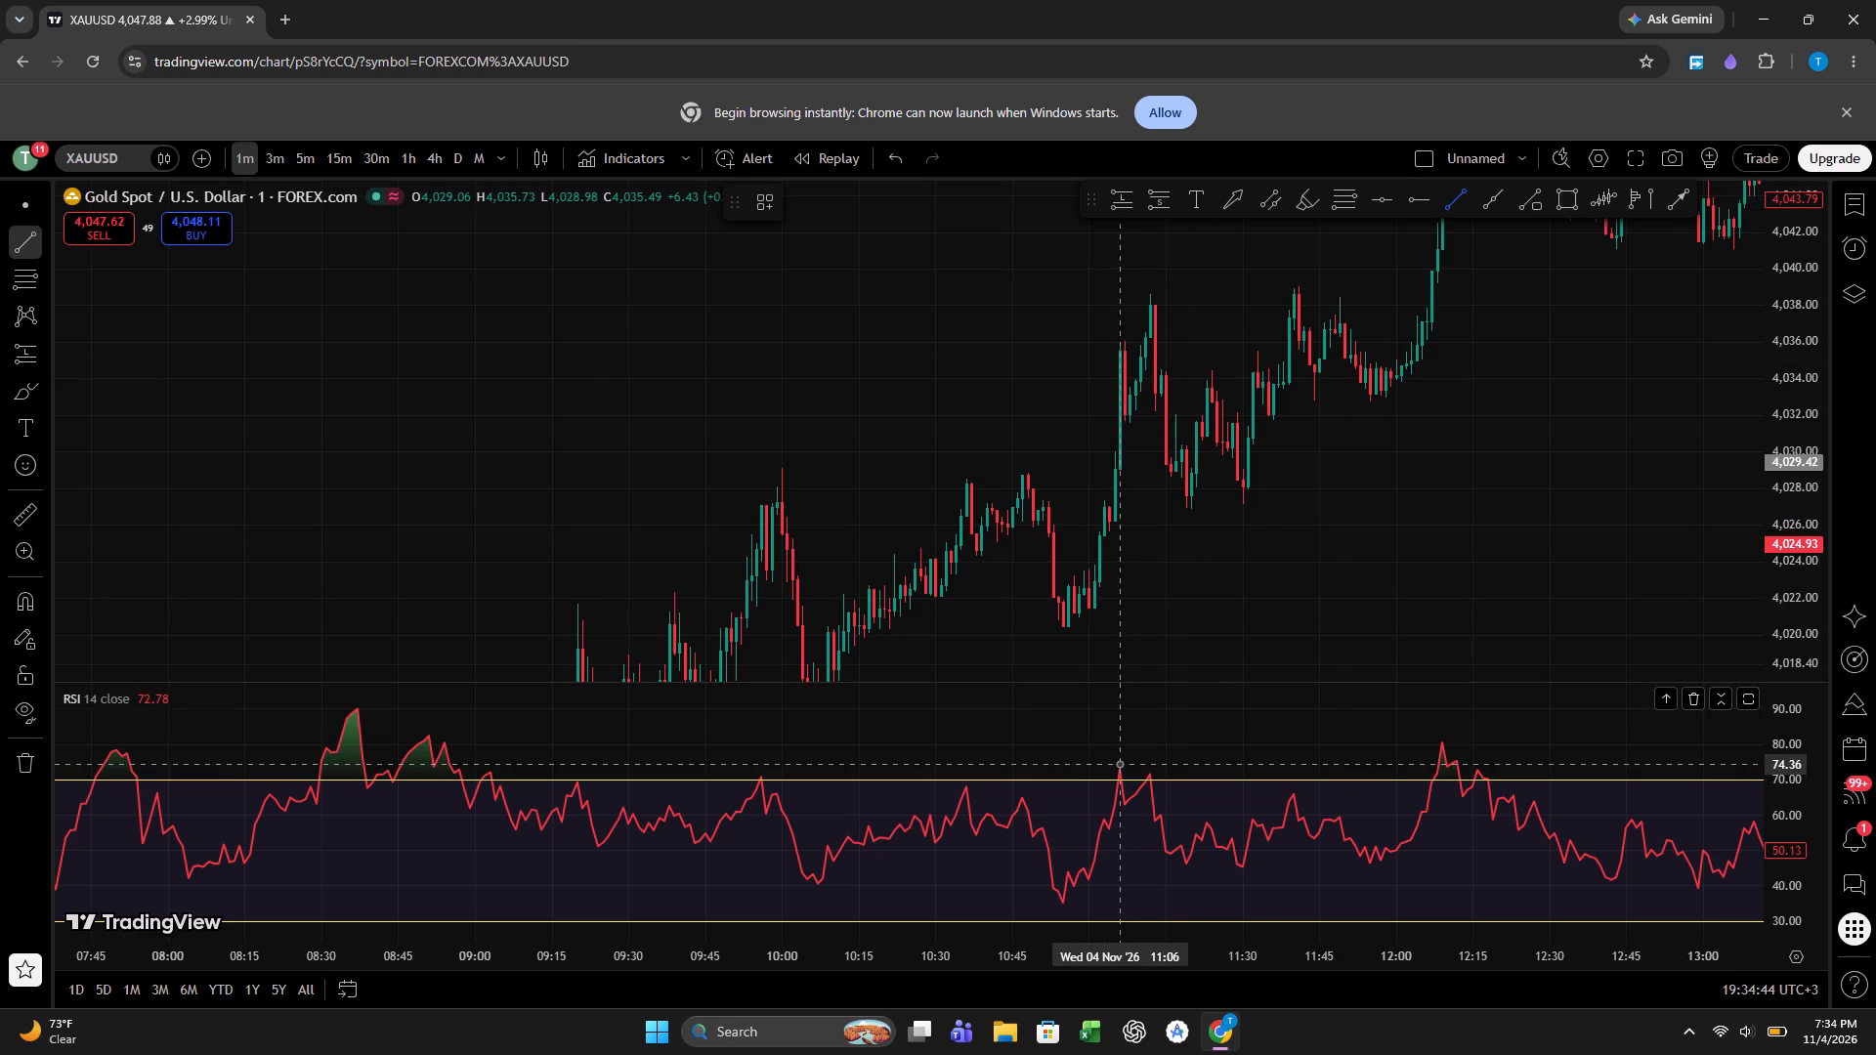
pyautogui.moveTo(1120, 764); pyautogui.dragTo(1149, 776)
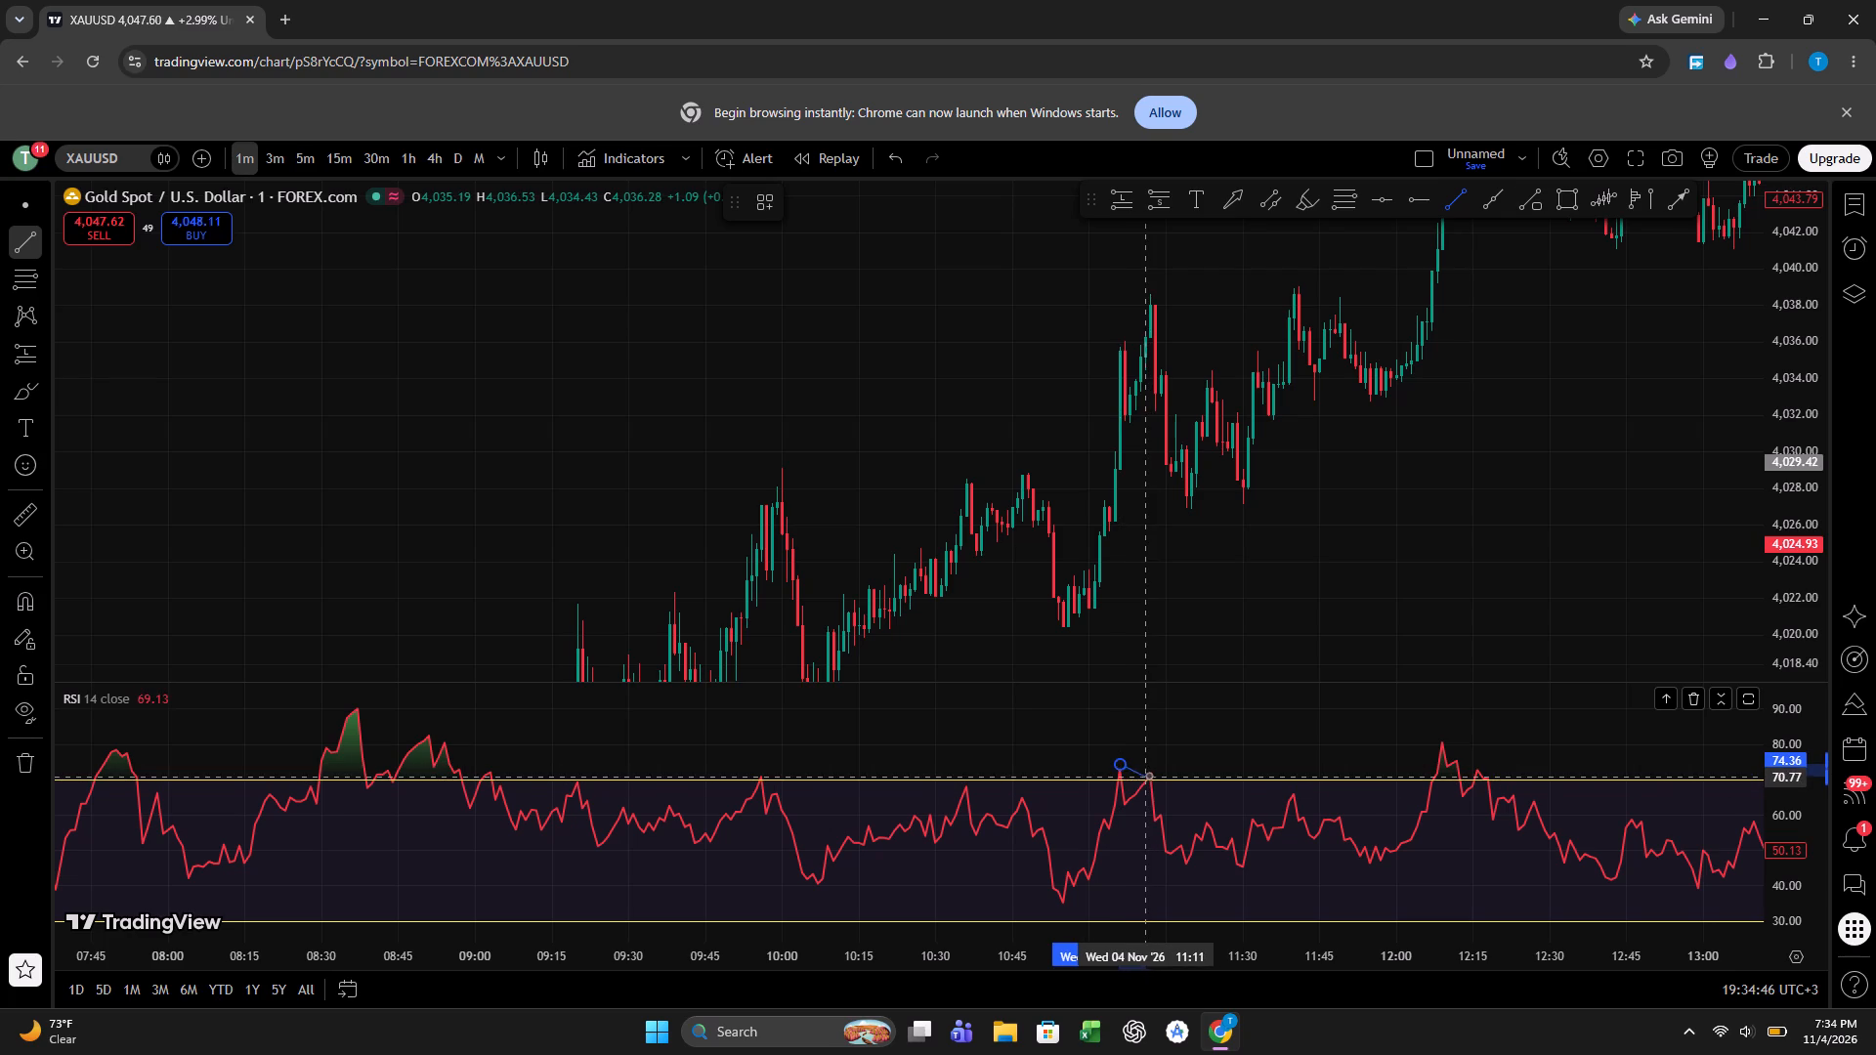
pyautogui.moveTo(1149, 776); pyautogui.dragTo(1151, 774)
pyautogui.click(1151, 774)
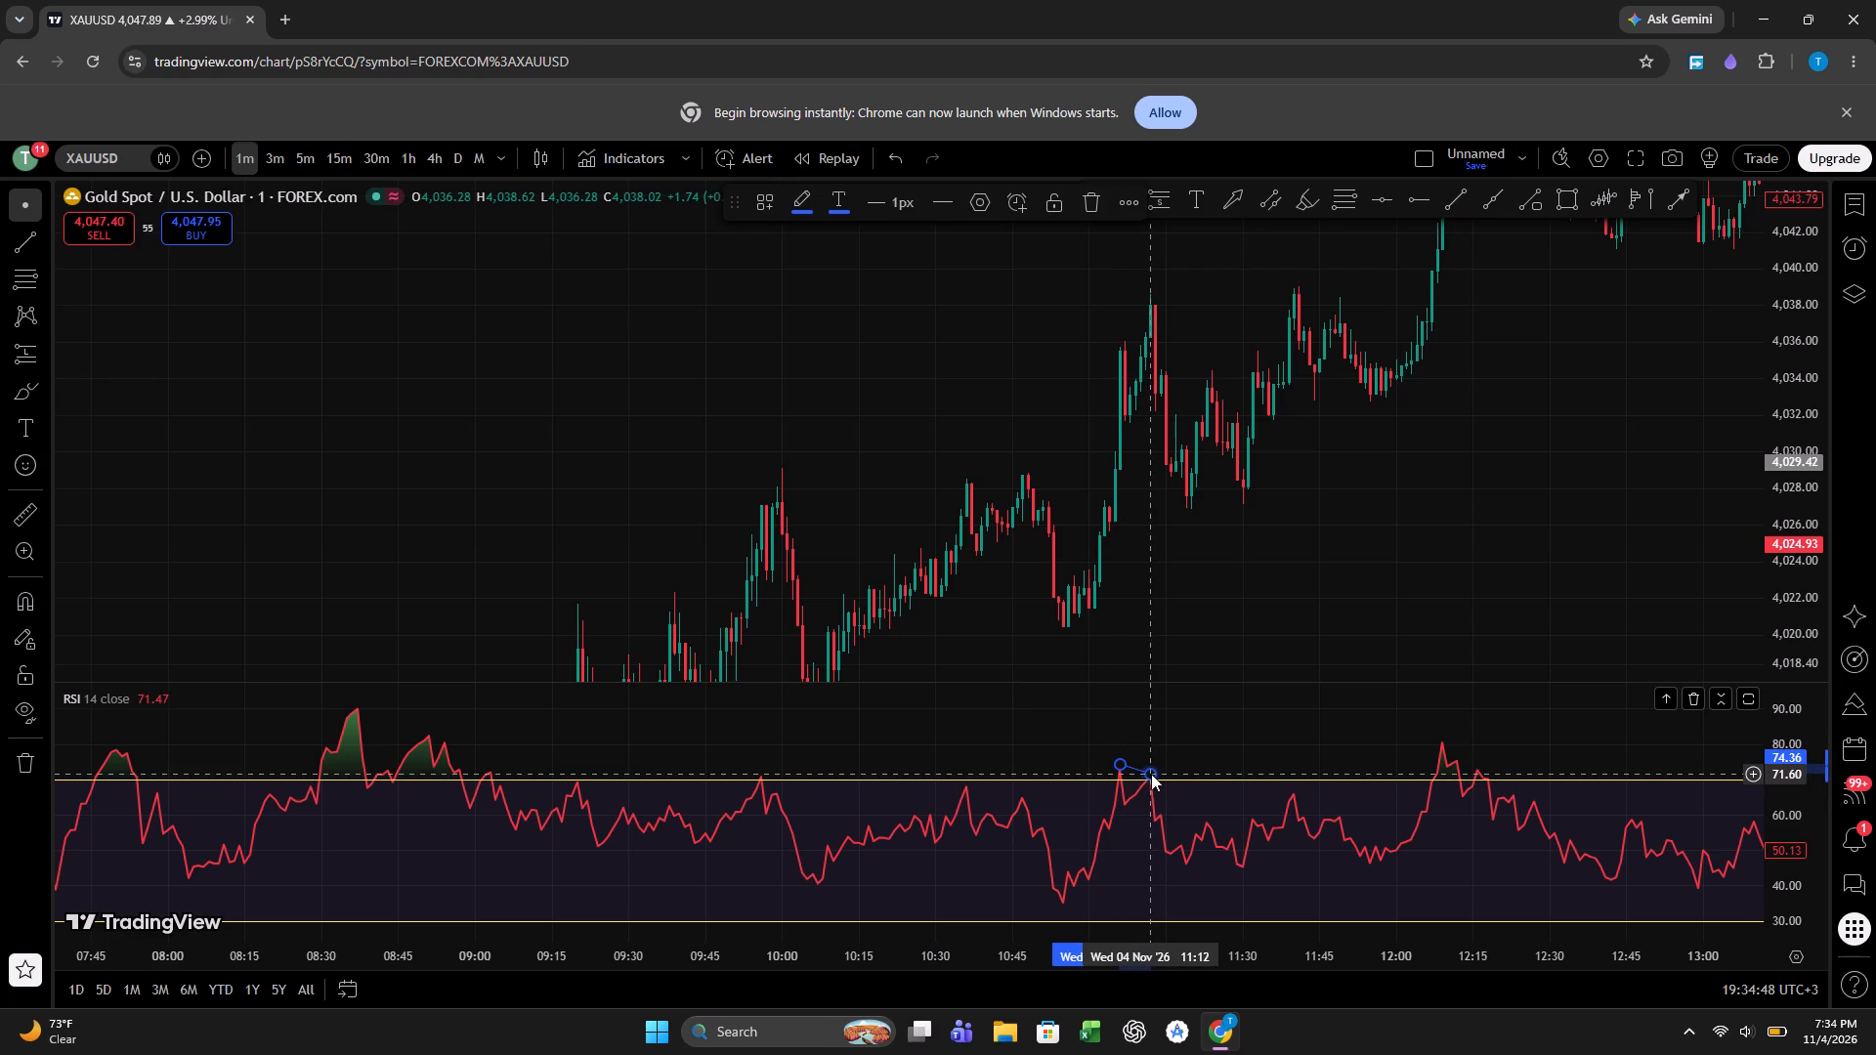
pyautogui.moveTo(1340, 685); pyautogui.dragTo(1261, 605)
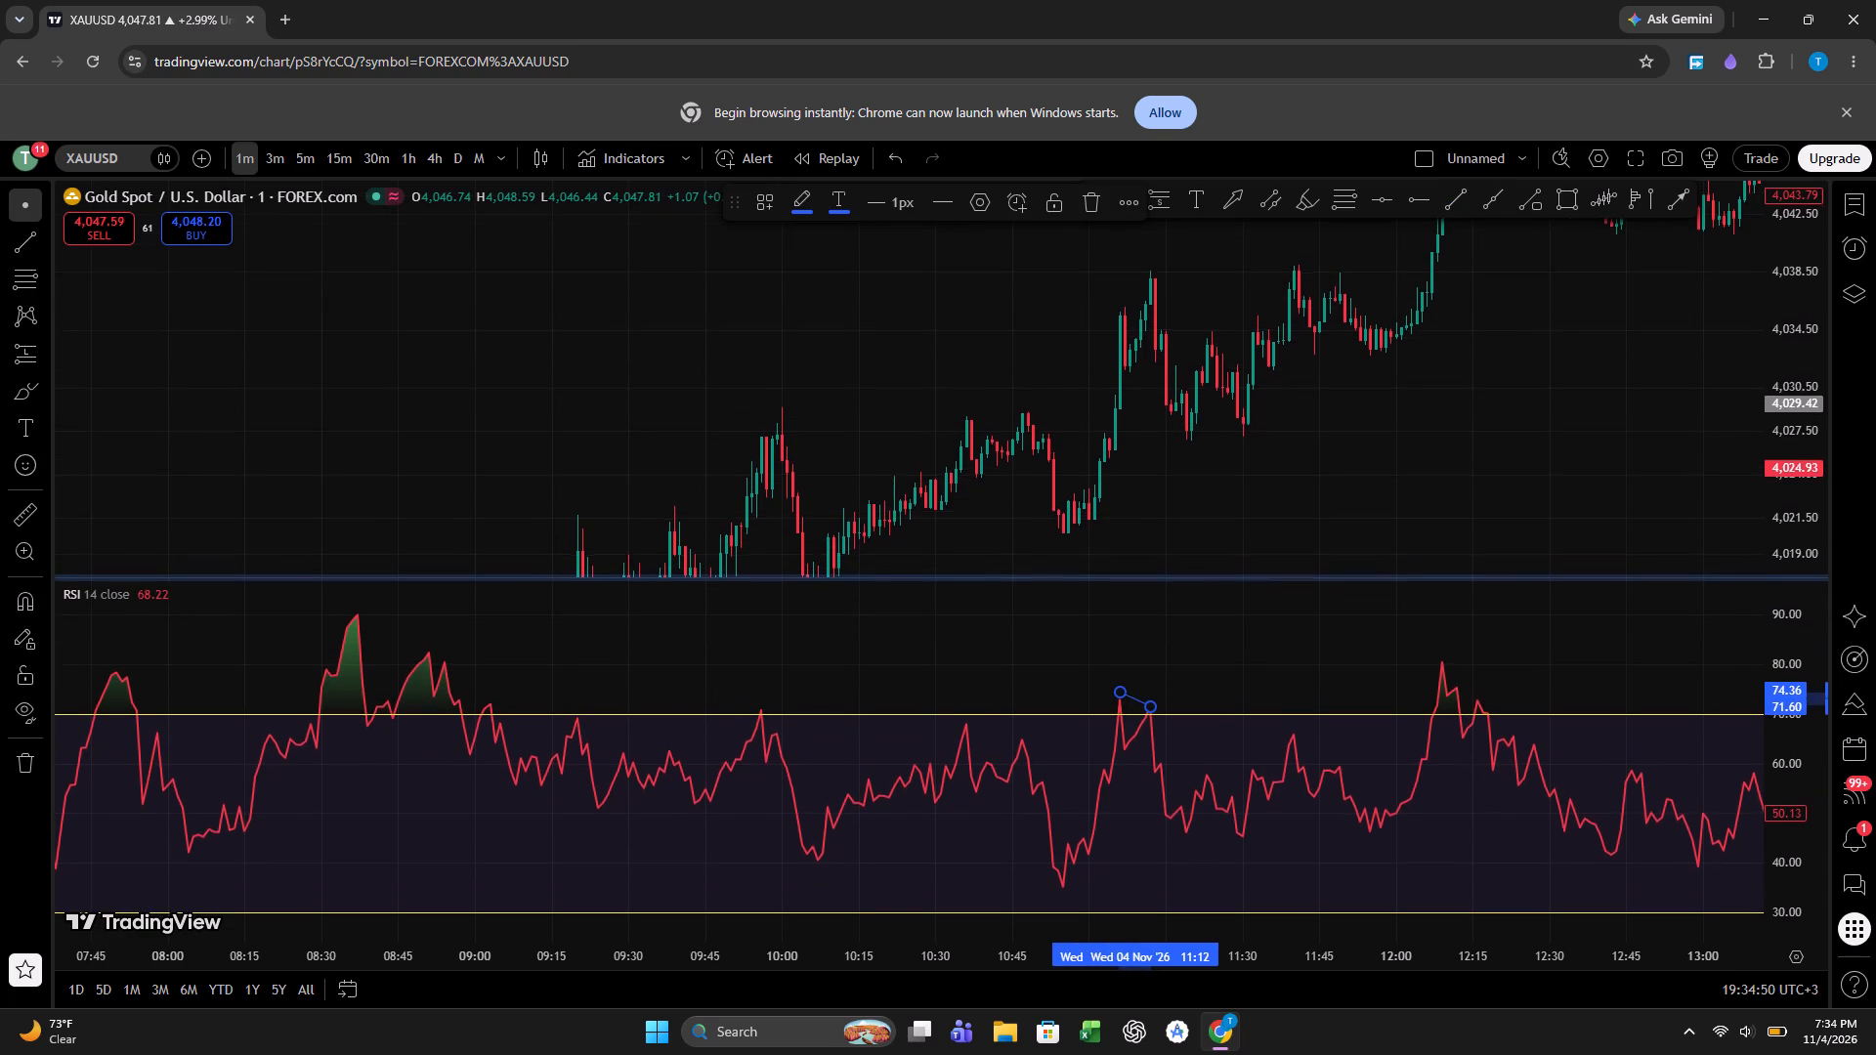
pyautogui.moveTo(1261, 605); pyautogui.dragTo(1266, 670)
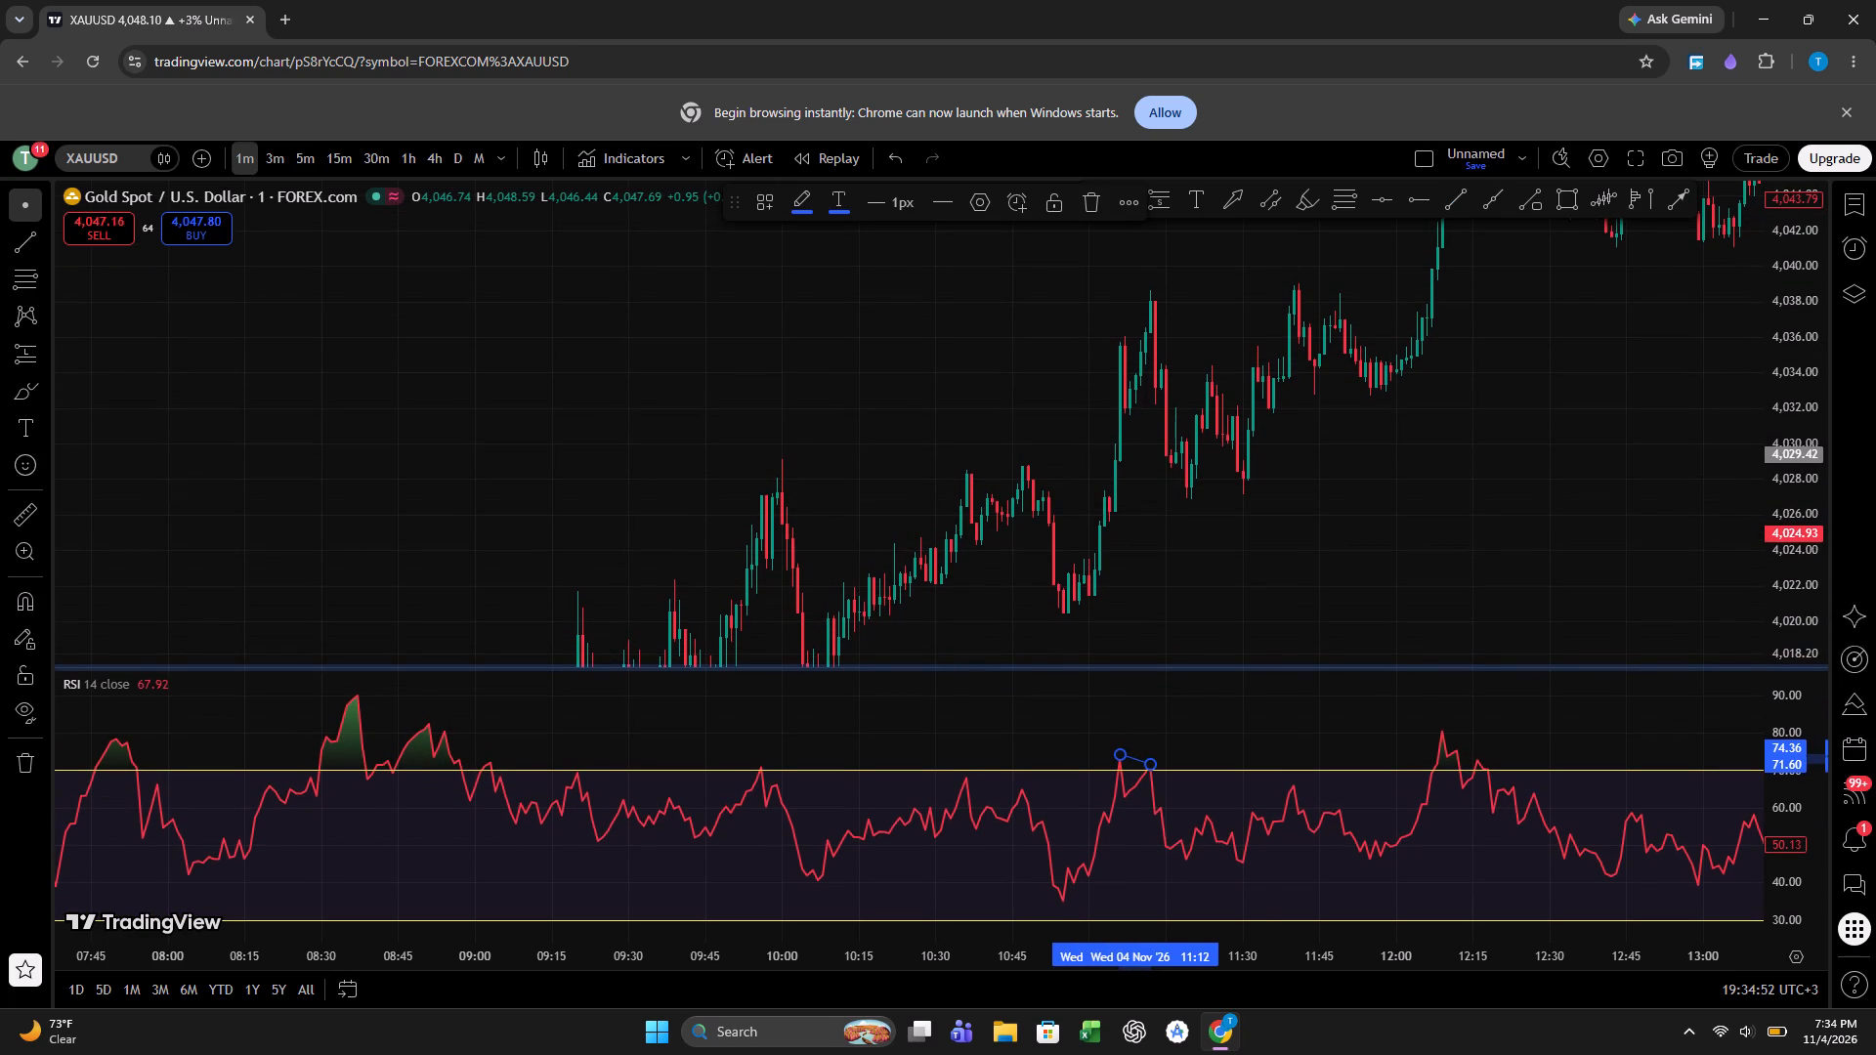
pyautogui.click(1282, 529)
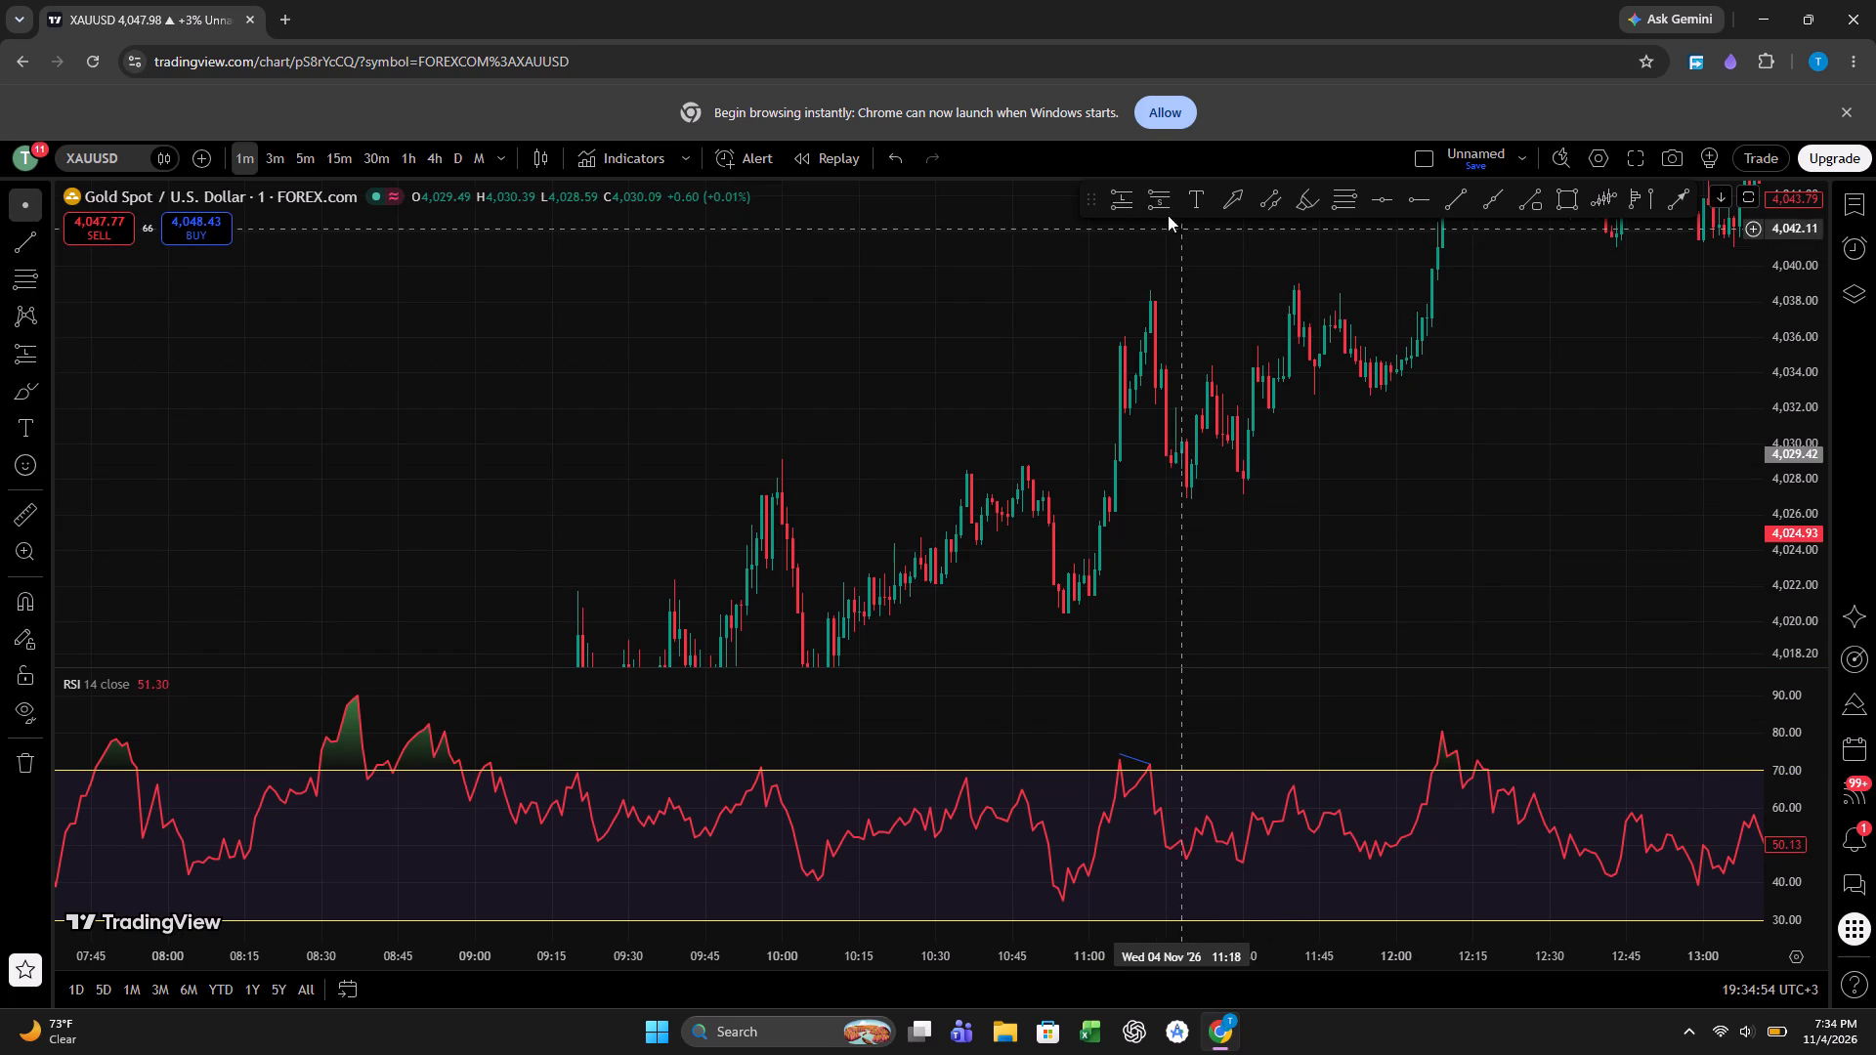
# Draw a matching trendline over the price highs from 11:06 at about 4,035.8 to 11:12 at about 4,038.5.
pyautogui.click(1455, 202)
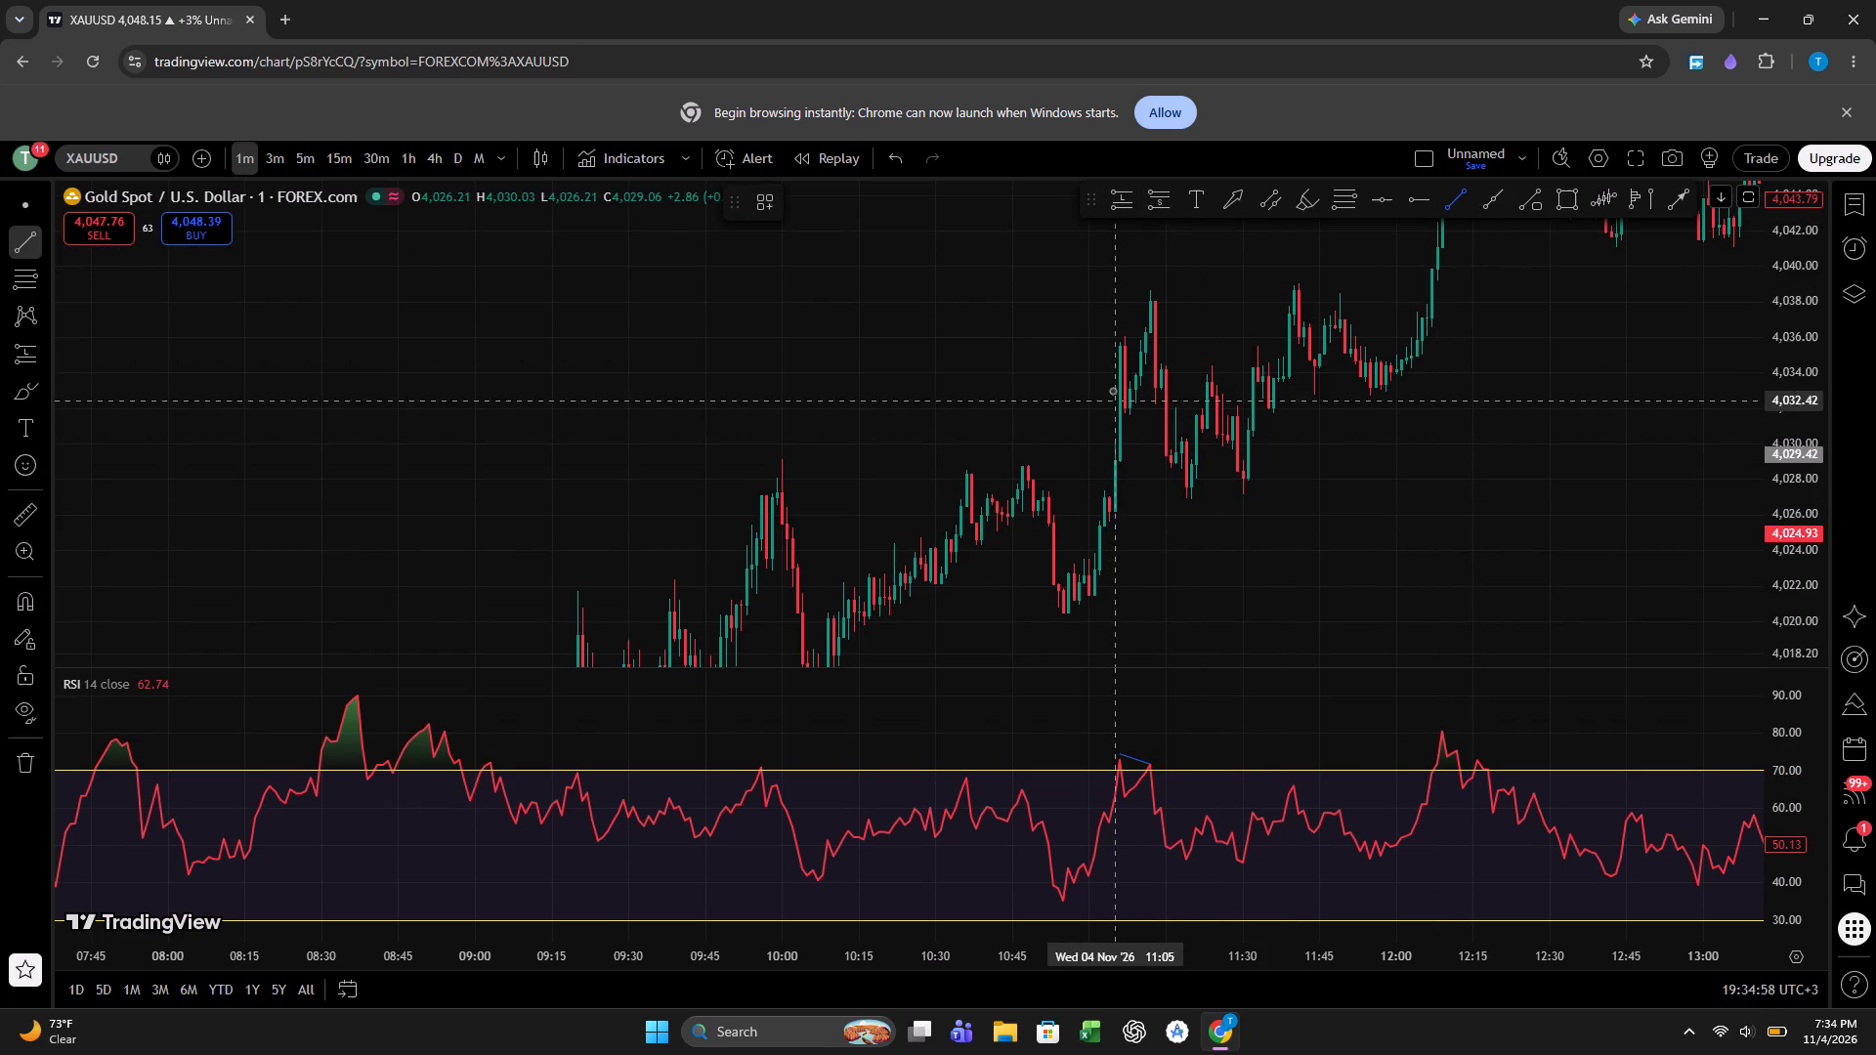
pyautogui.click(1120, 341)
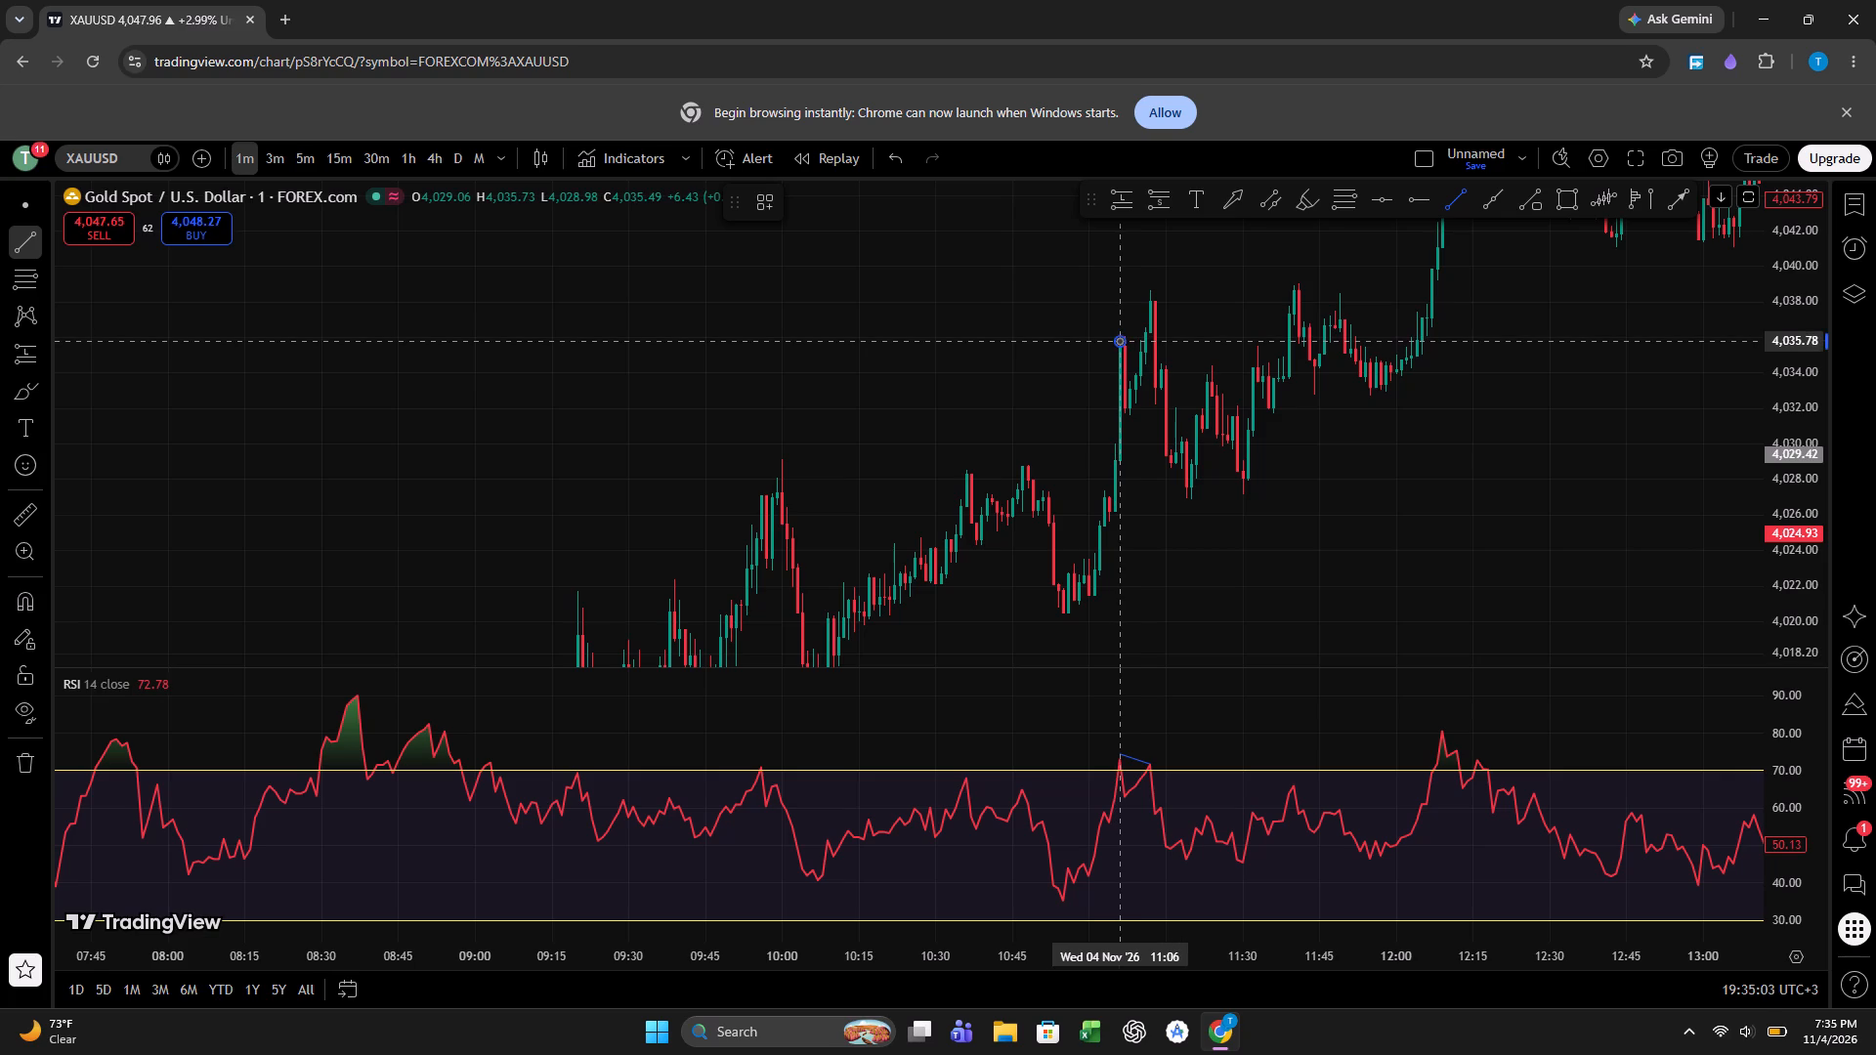
pyautogui.click(1150, 293)
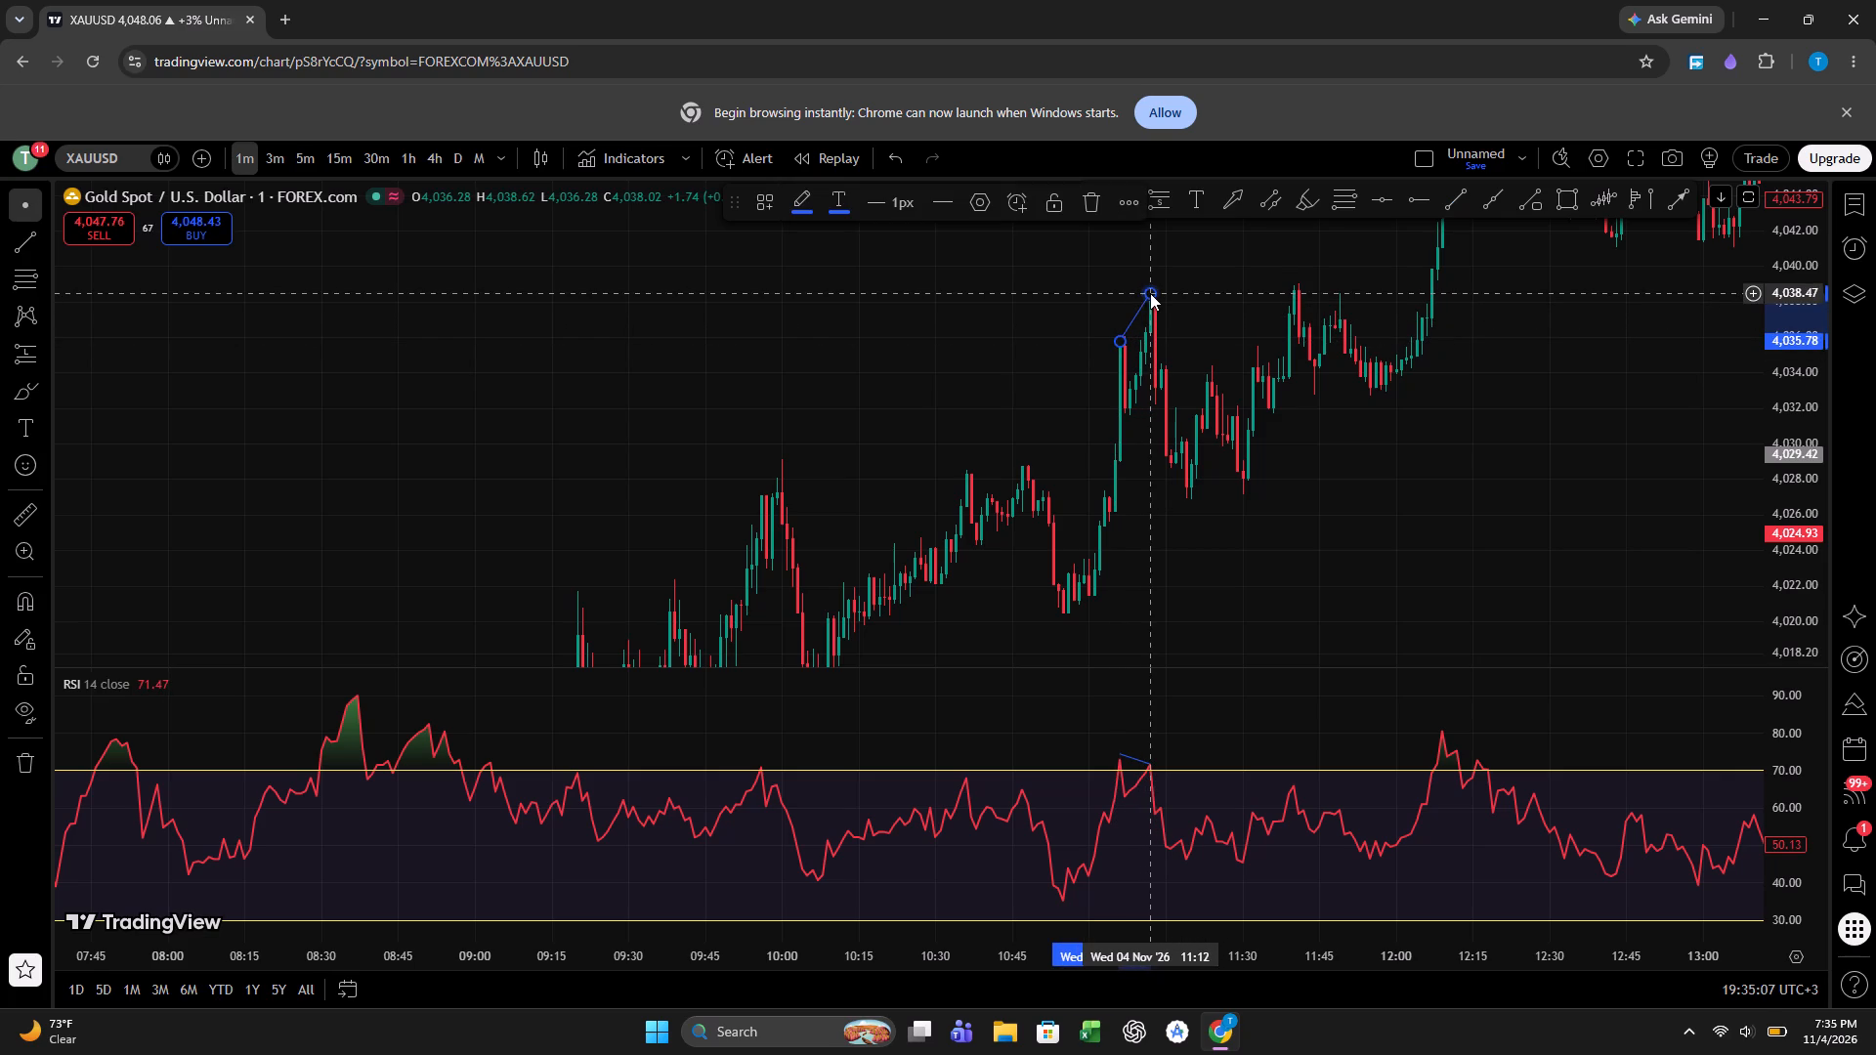
pyautogui.click(1300, 370)
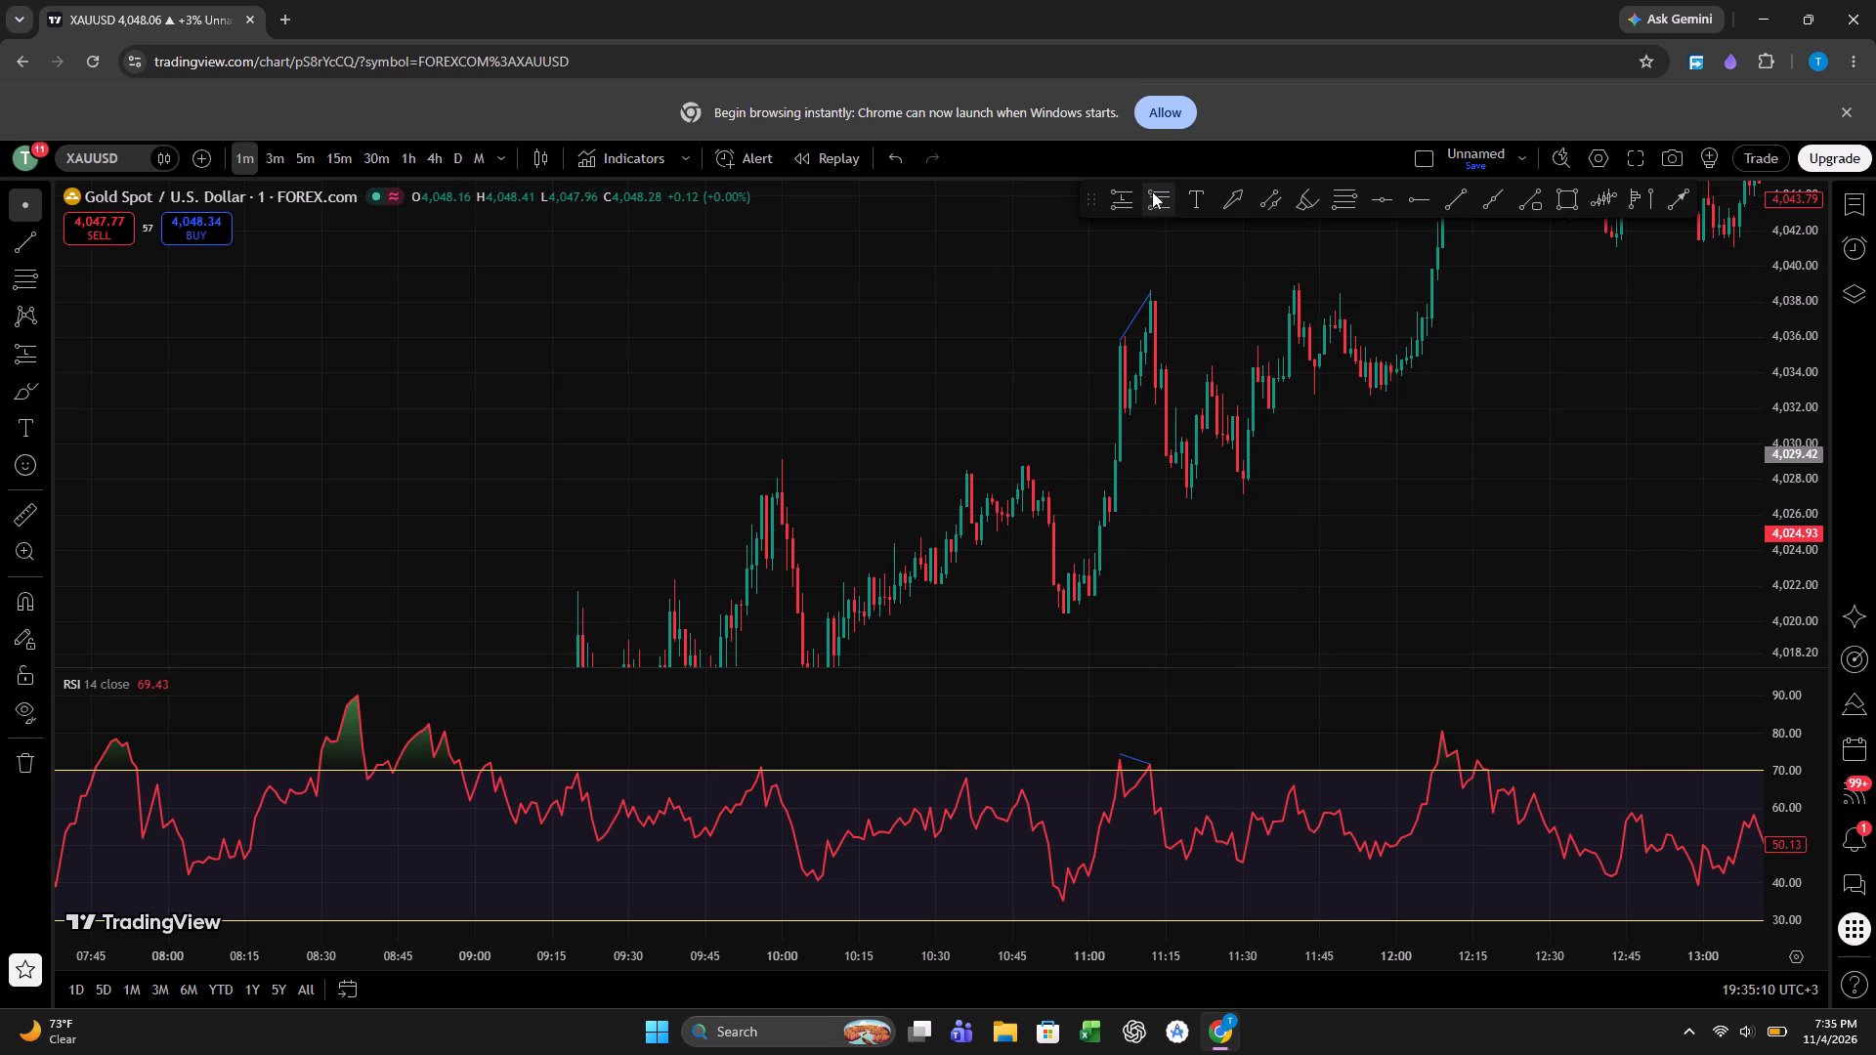
# Place a short position at 11:13 with entry at about 4,038.36 and set its target to about 4,027.47.
pyautogui.click(1152, 192)
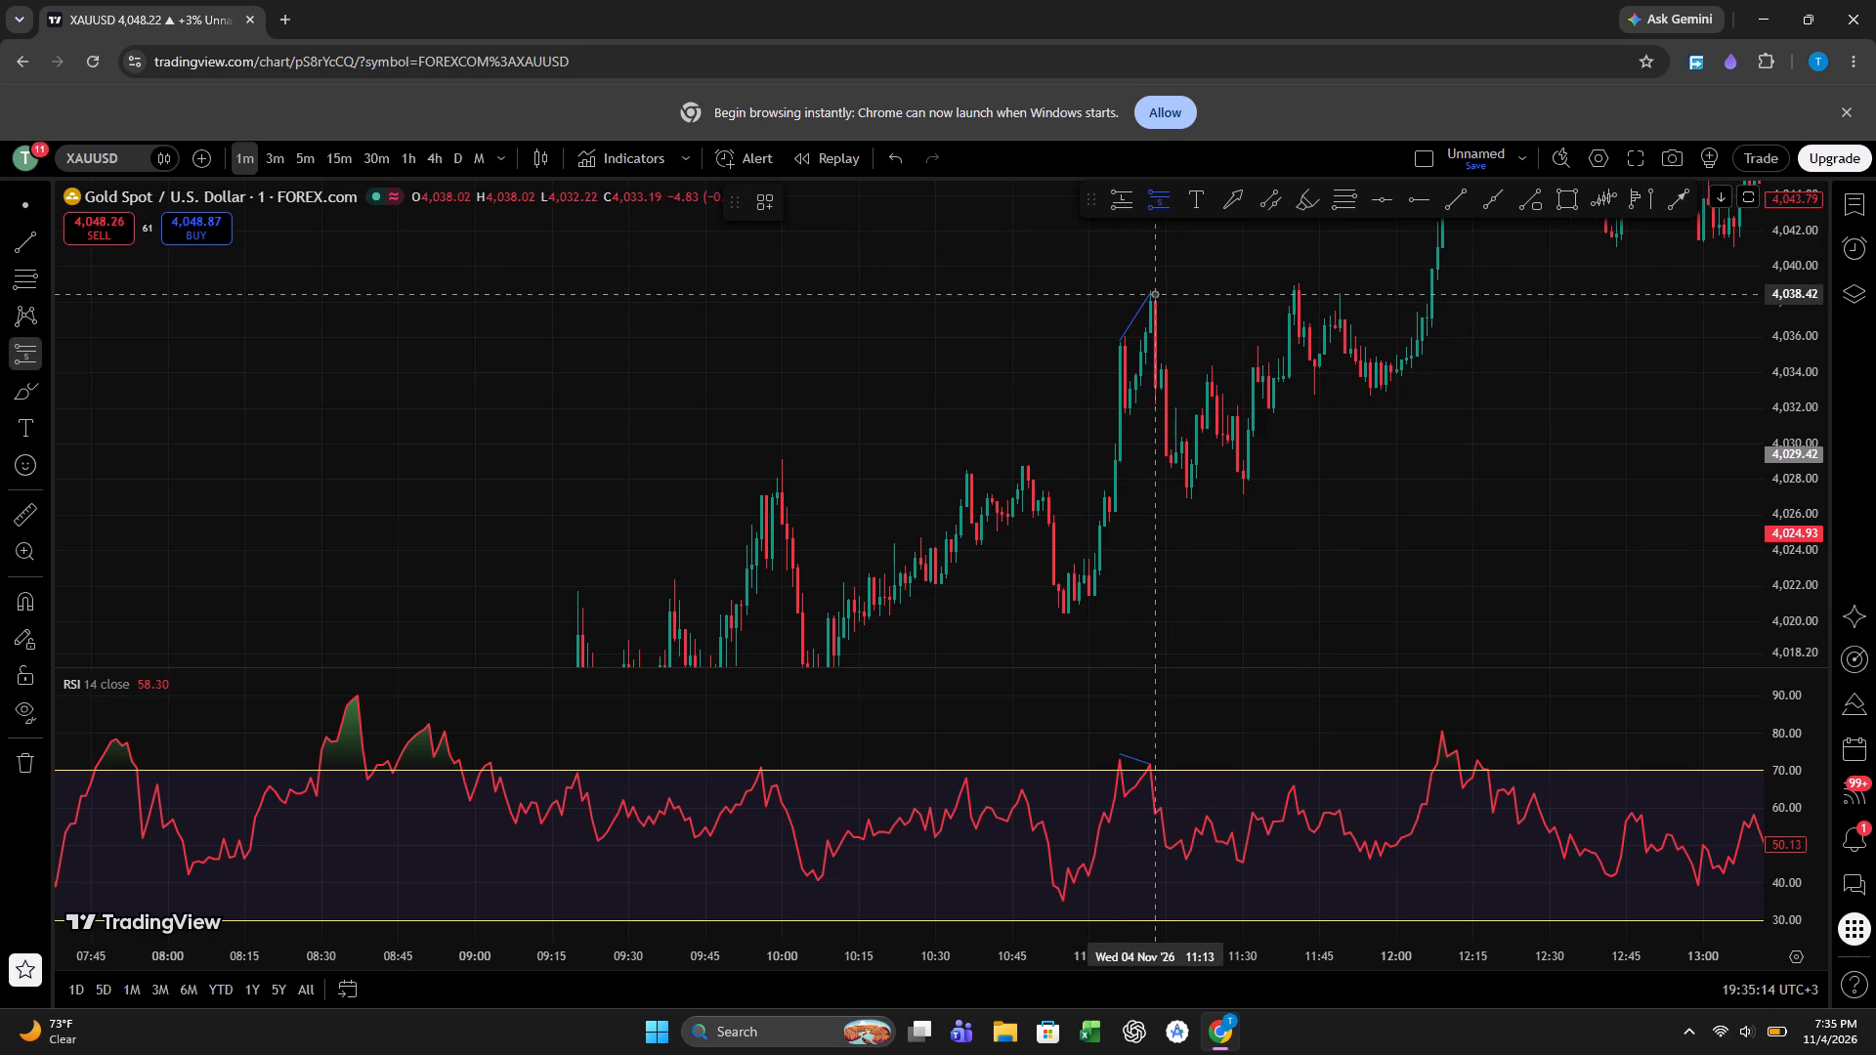
pyautogui.click(1155, 295)
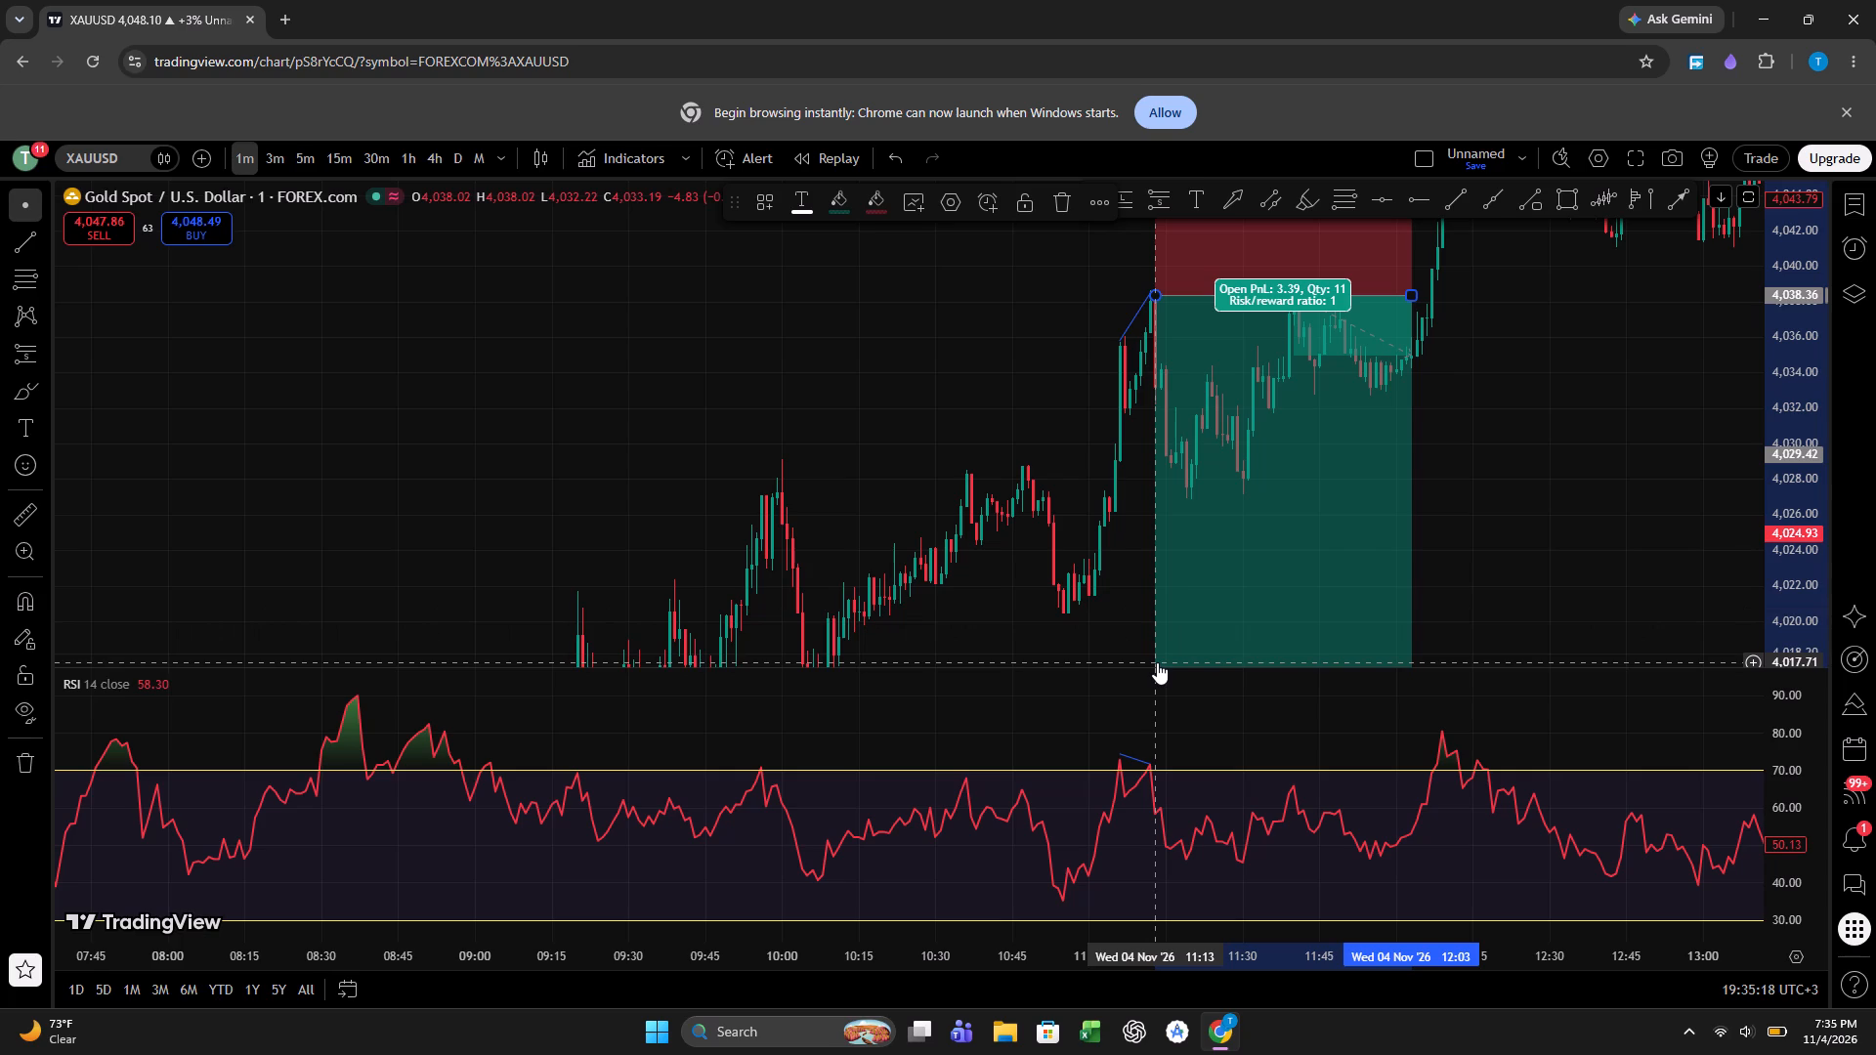
pyautogui.moveTo(1129, 614); pyautogui.dragTo(1128, 517)
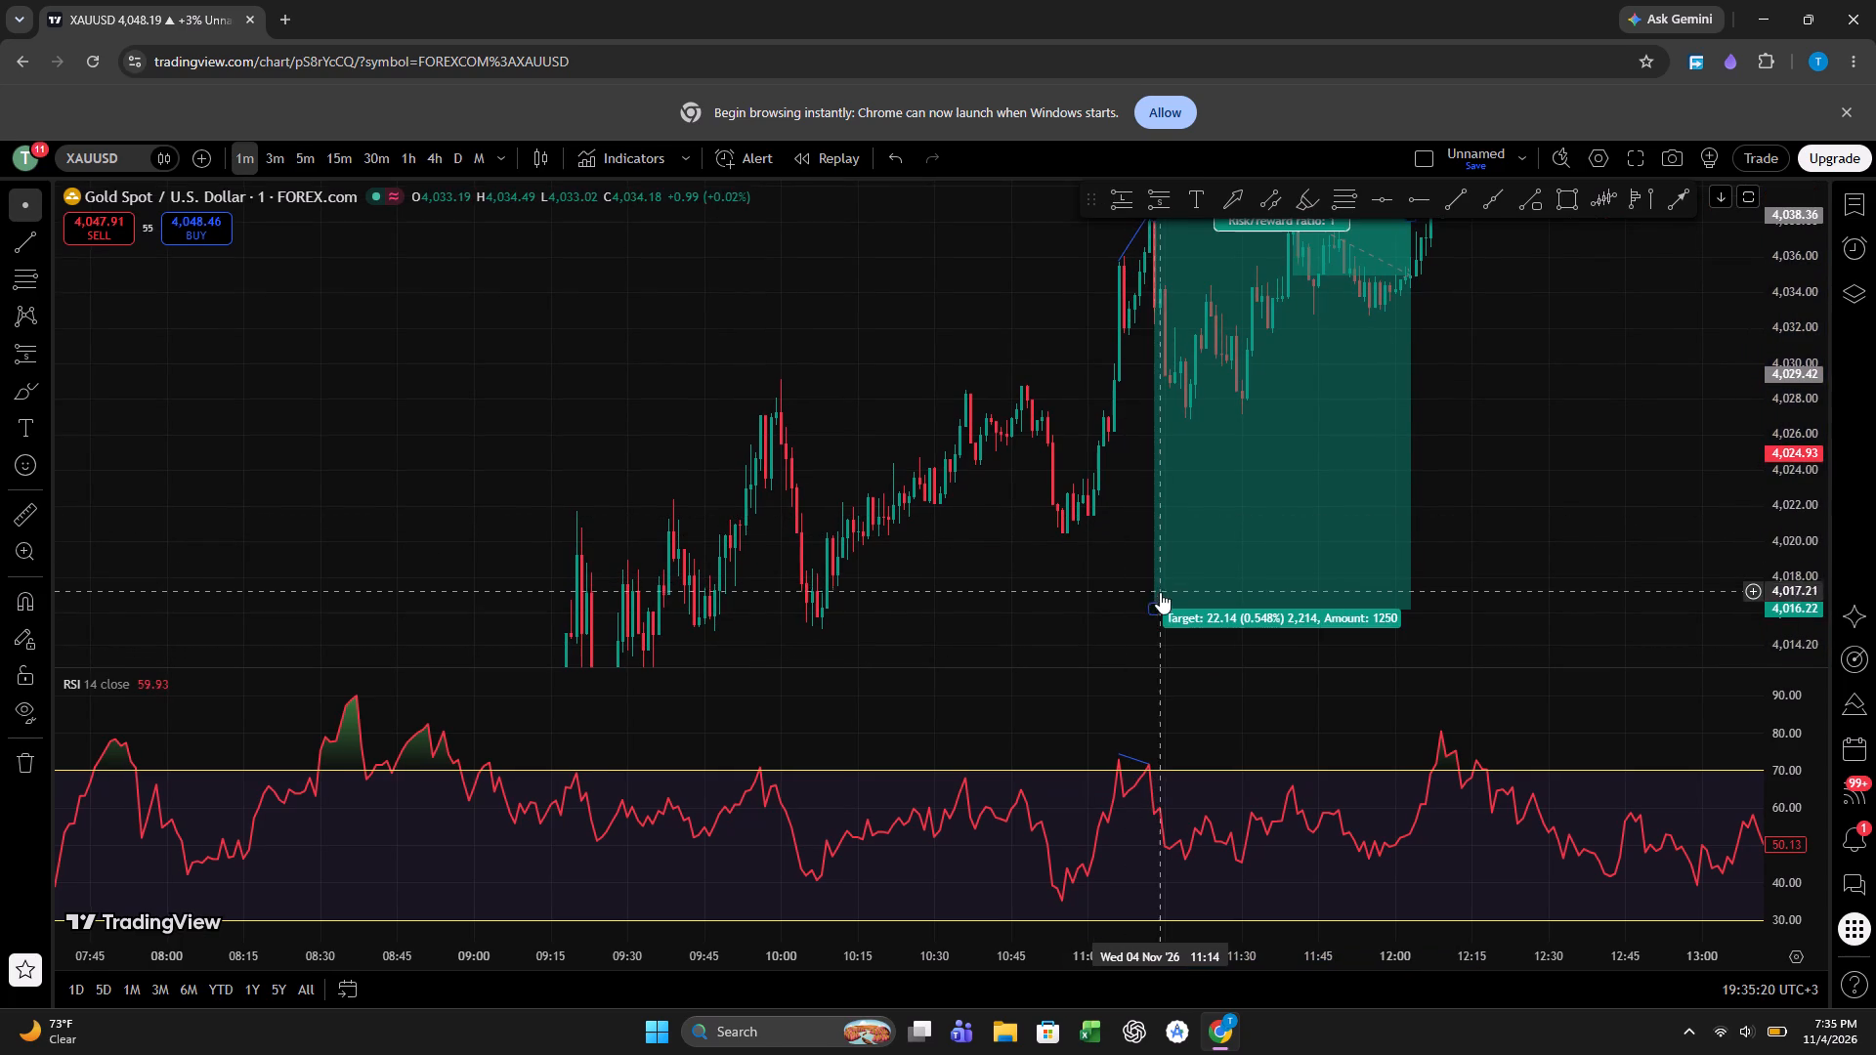
pyautogui.moveTo(1156, 607); pyautogui.dragTo(1142, 430)
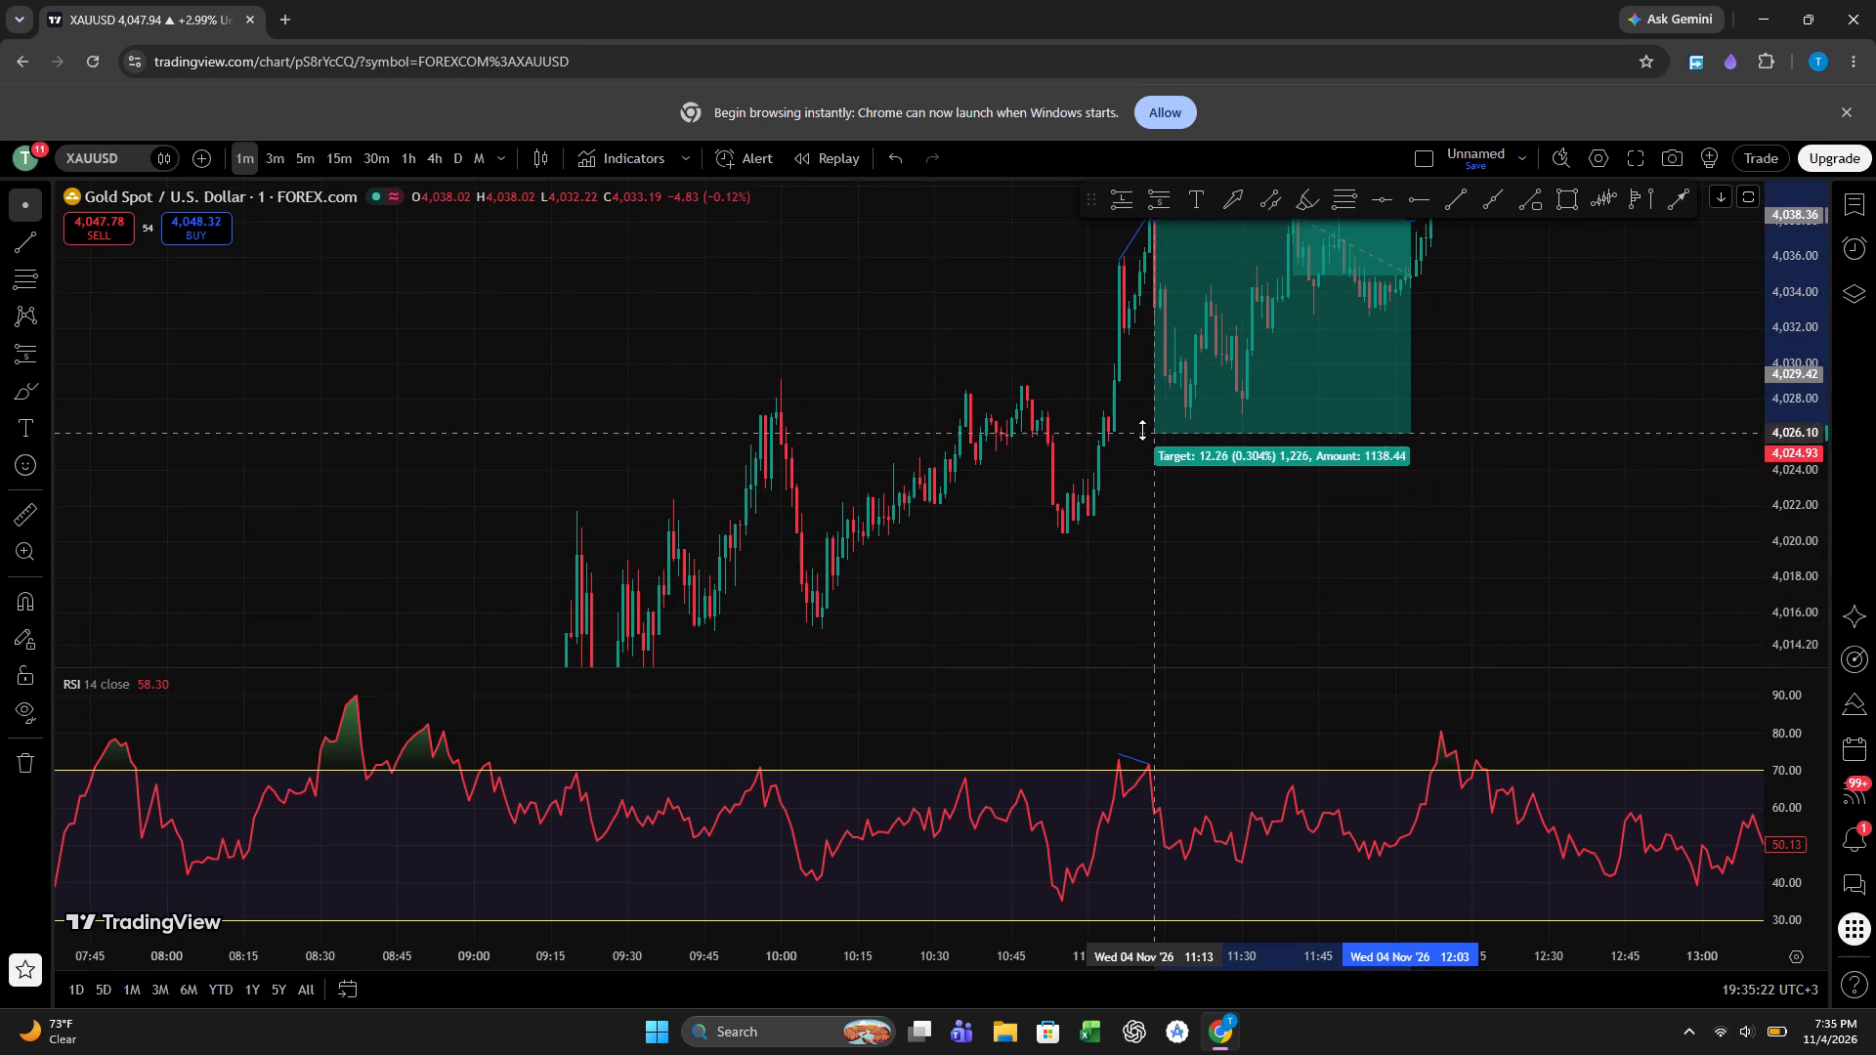
pyautogui.moveTo(1142, 430); pyautogui.dragTo(1140, 408)
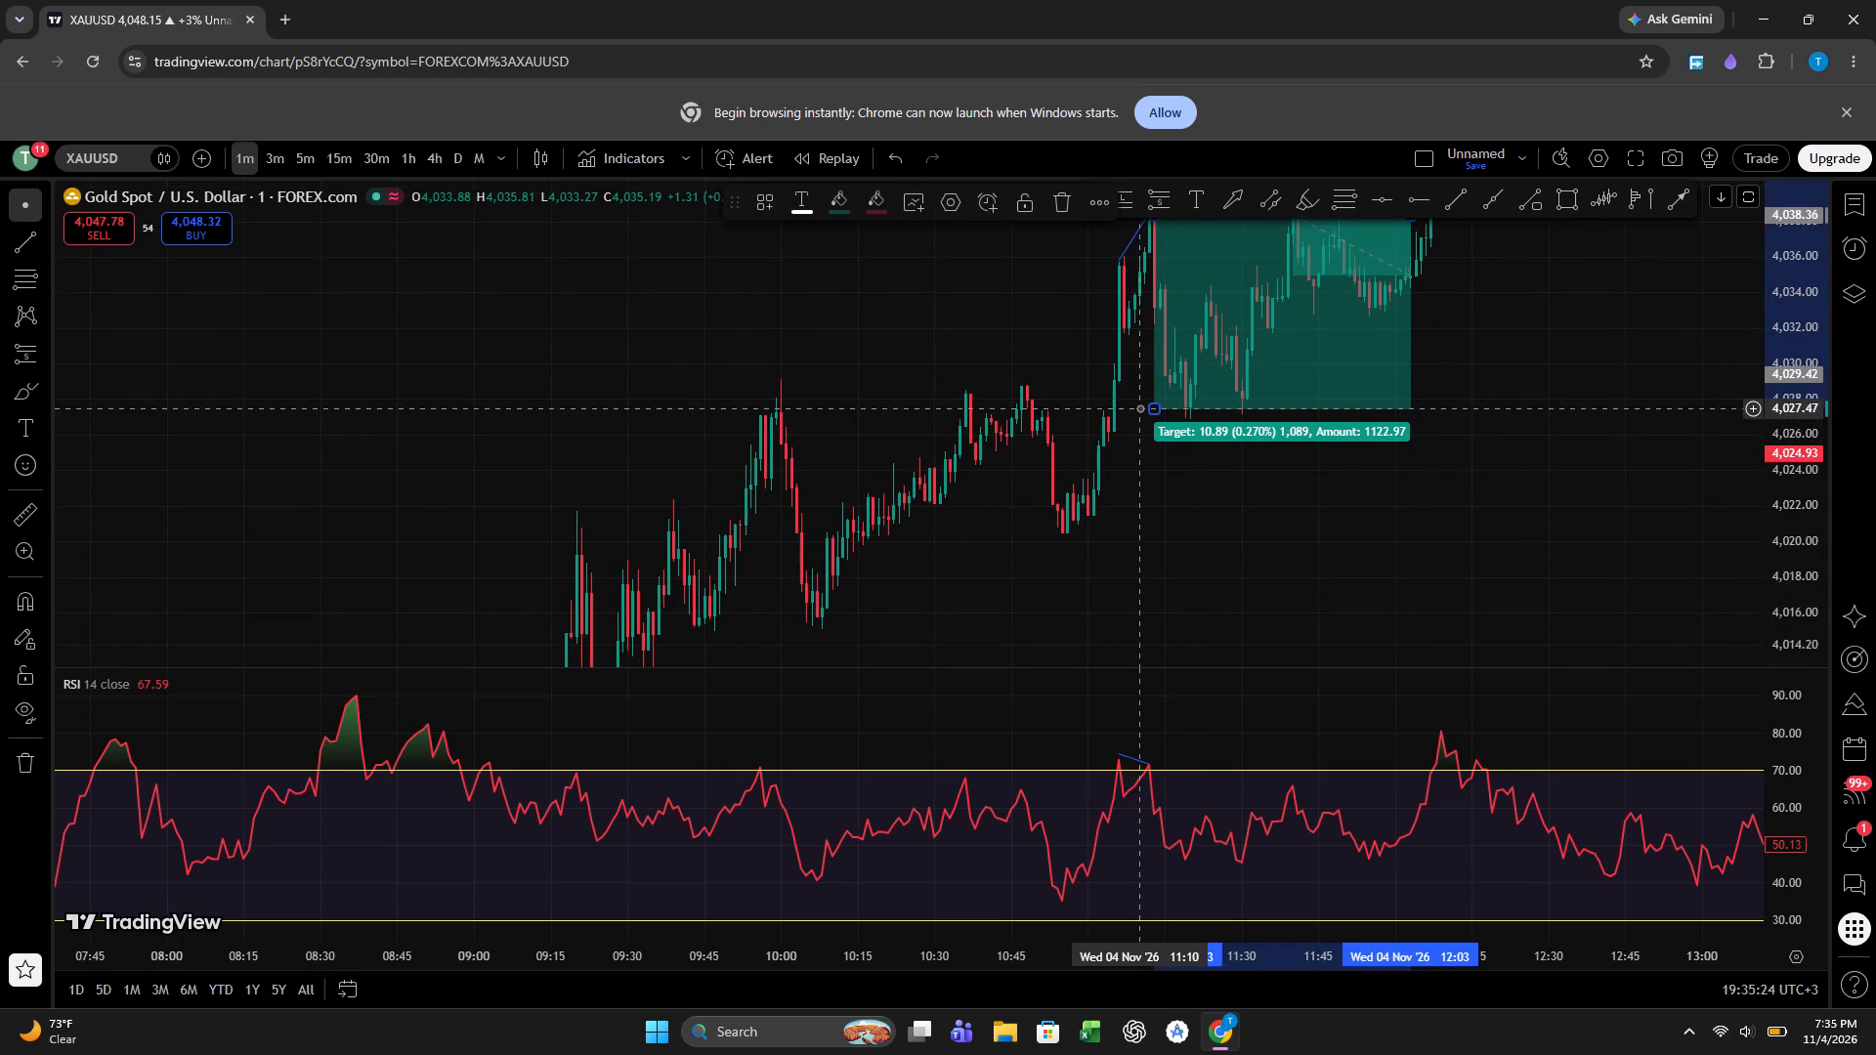
# Shift the short position to start at about 11:11 and shorten it to end at about 11:19.
pyautogui.moveTo(1194, 501); pyautogui.dragTo(1167, 582)
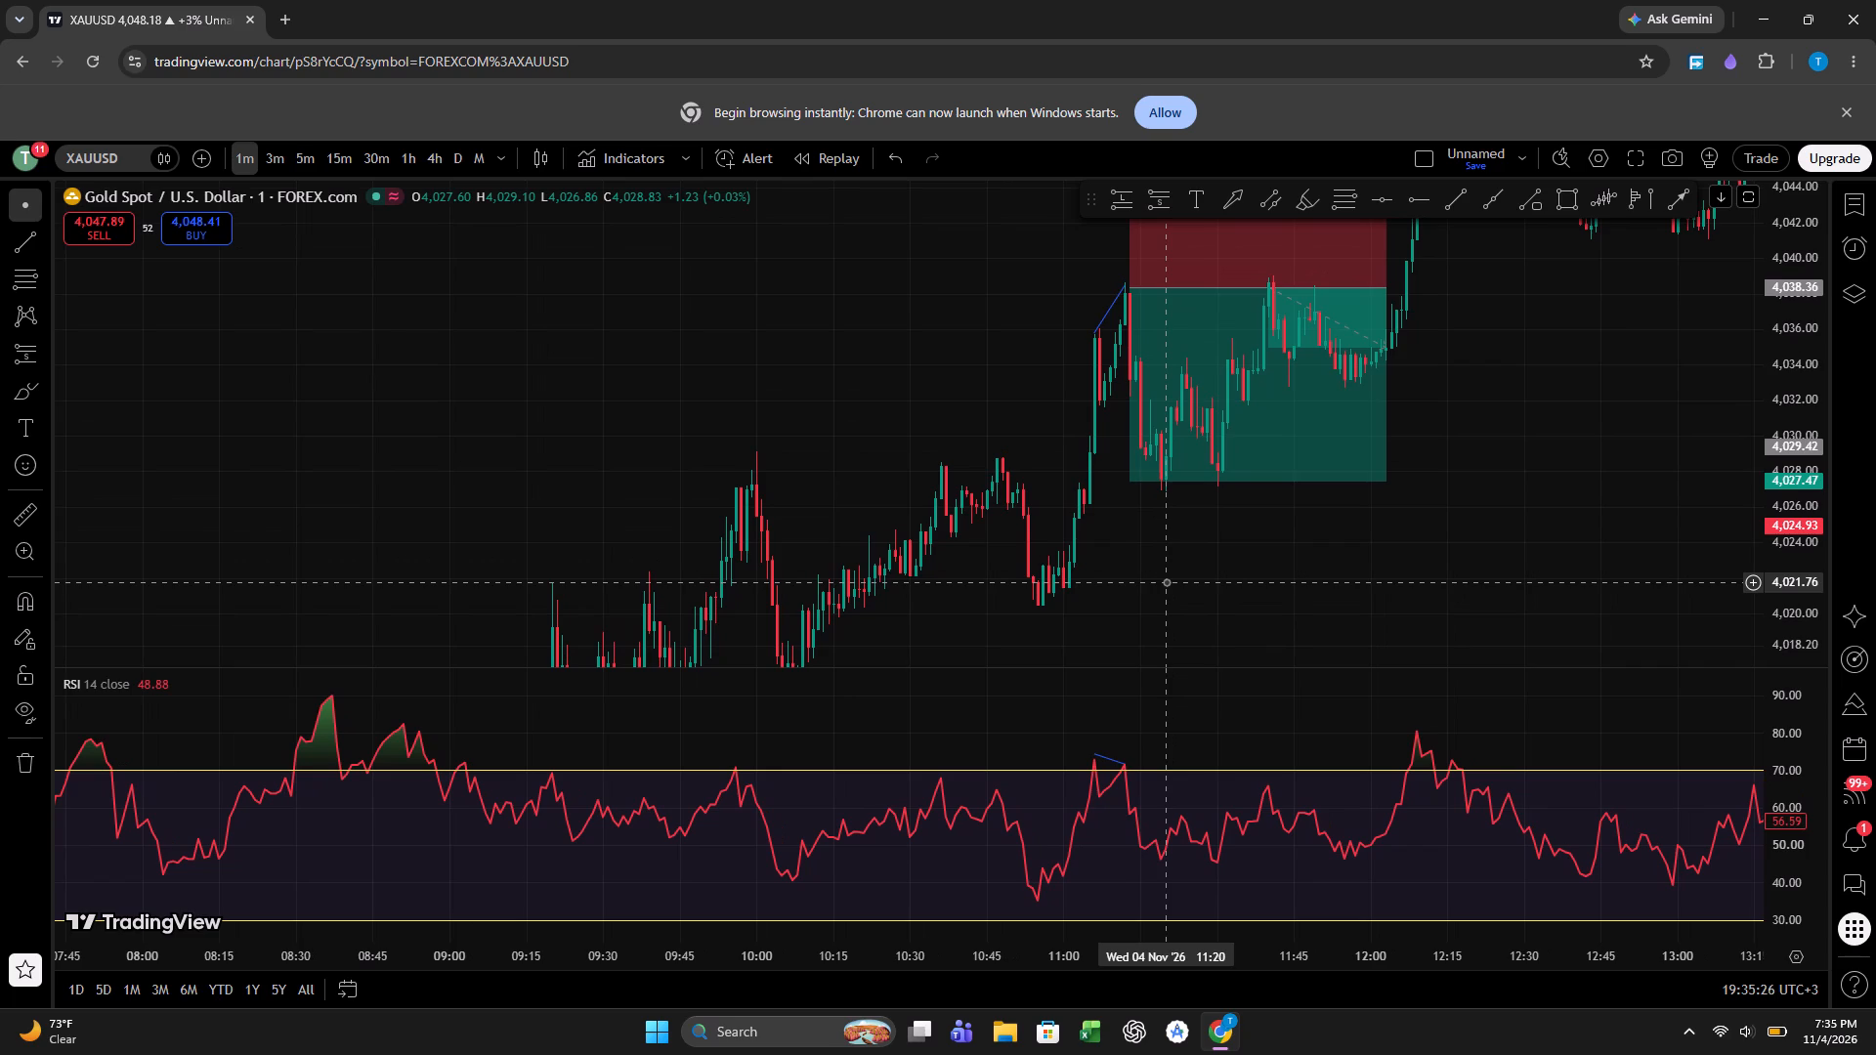
pyautogui.moveTo(984, 404); pyautogui.dragTo(992, 465)
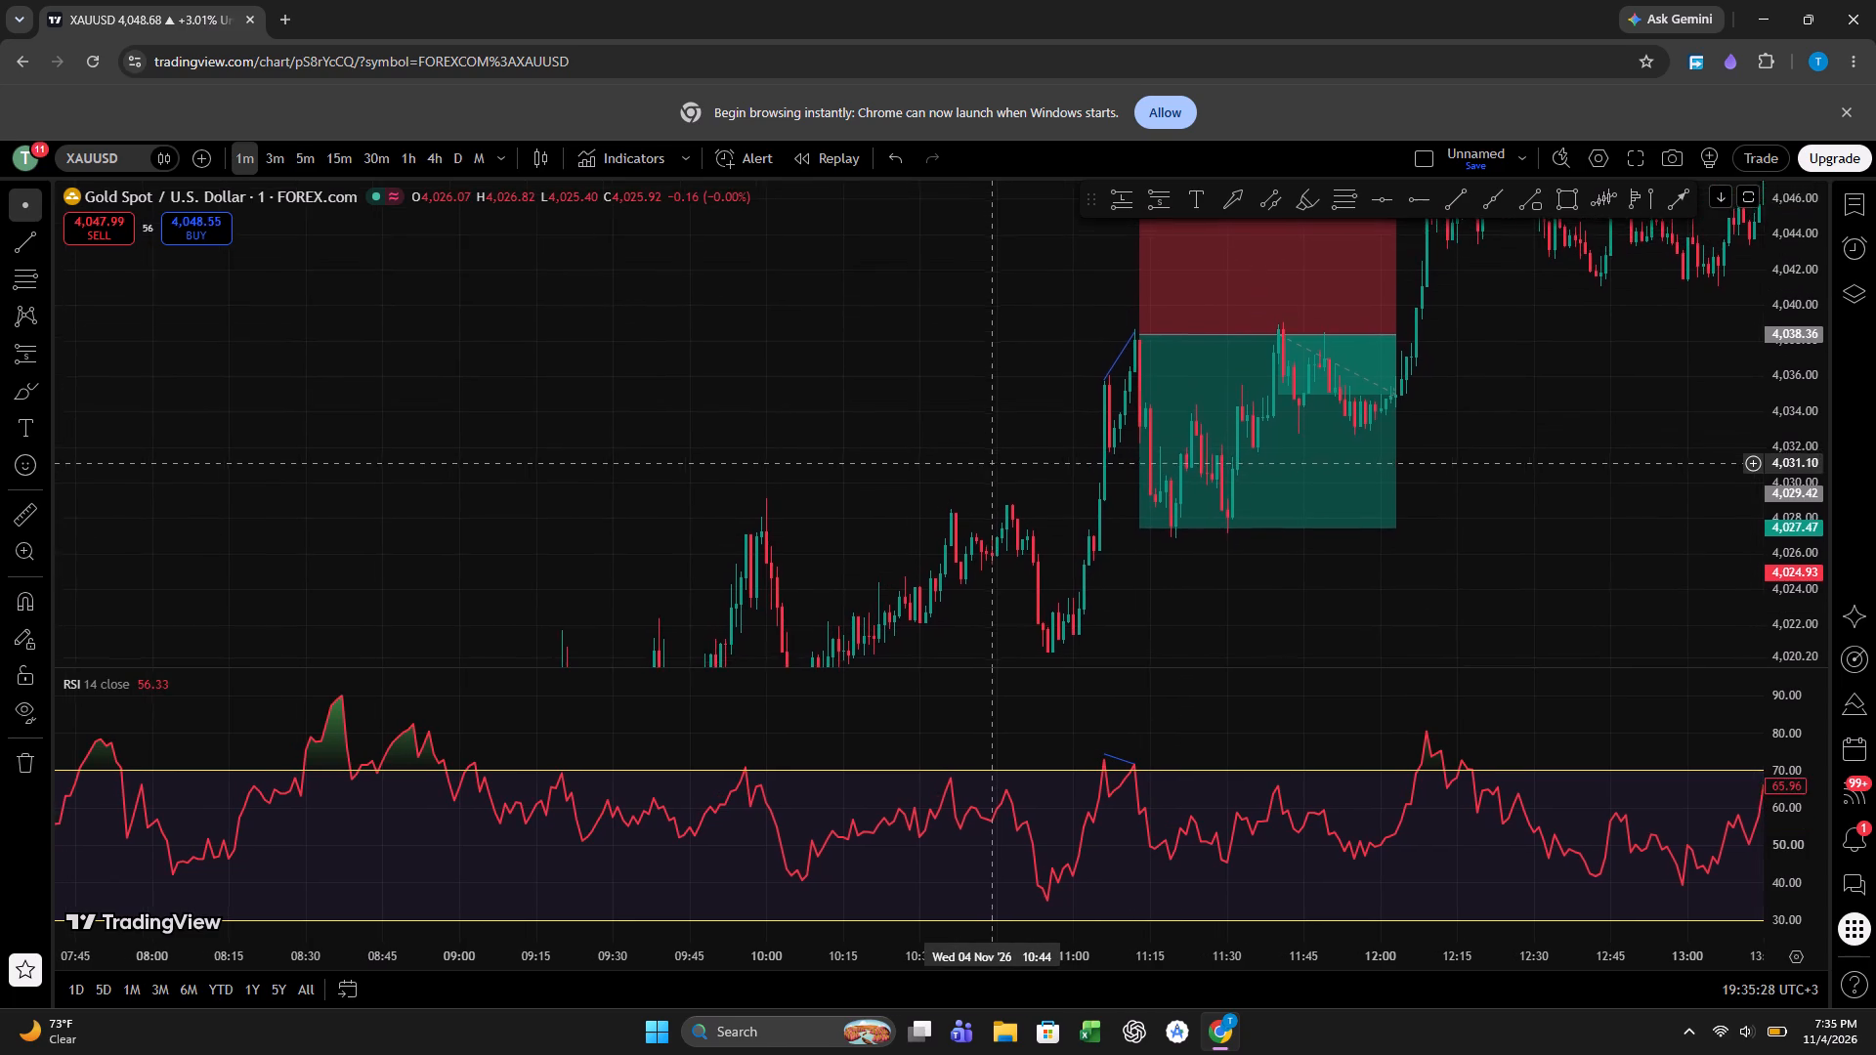
pyautogui.moveTo(992, 465); pyautogui.dragTo(995, 518)
pyautogui.moveTo(1175, 473); pyautogui.dragTo(1163, 473)
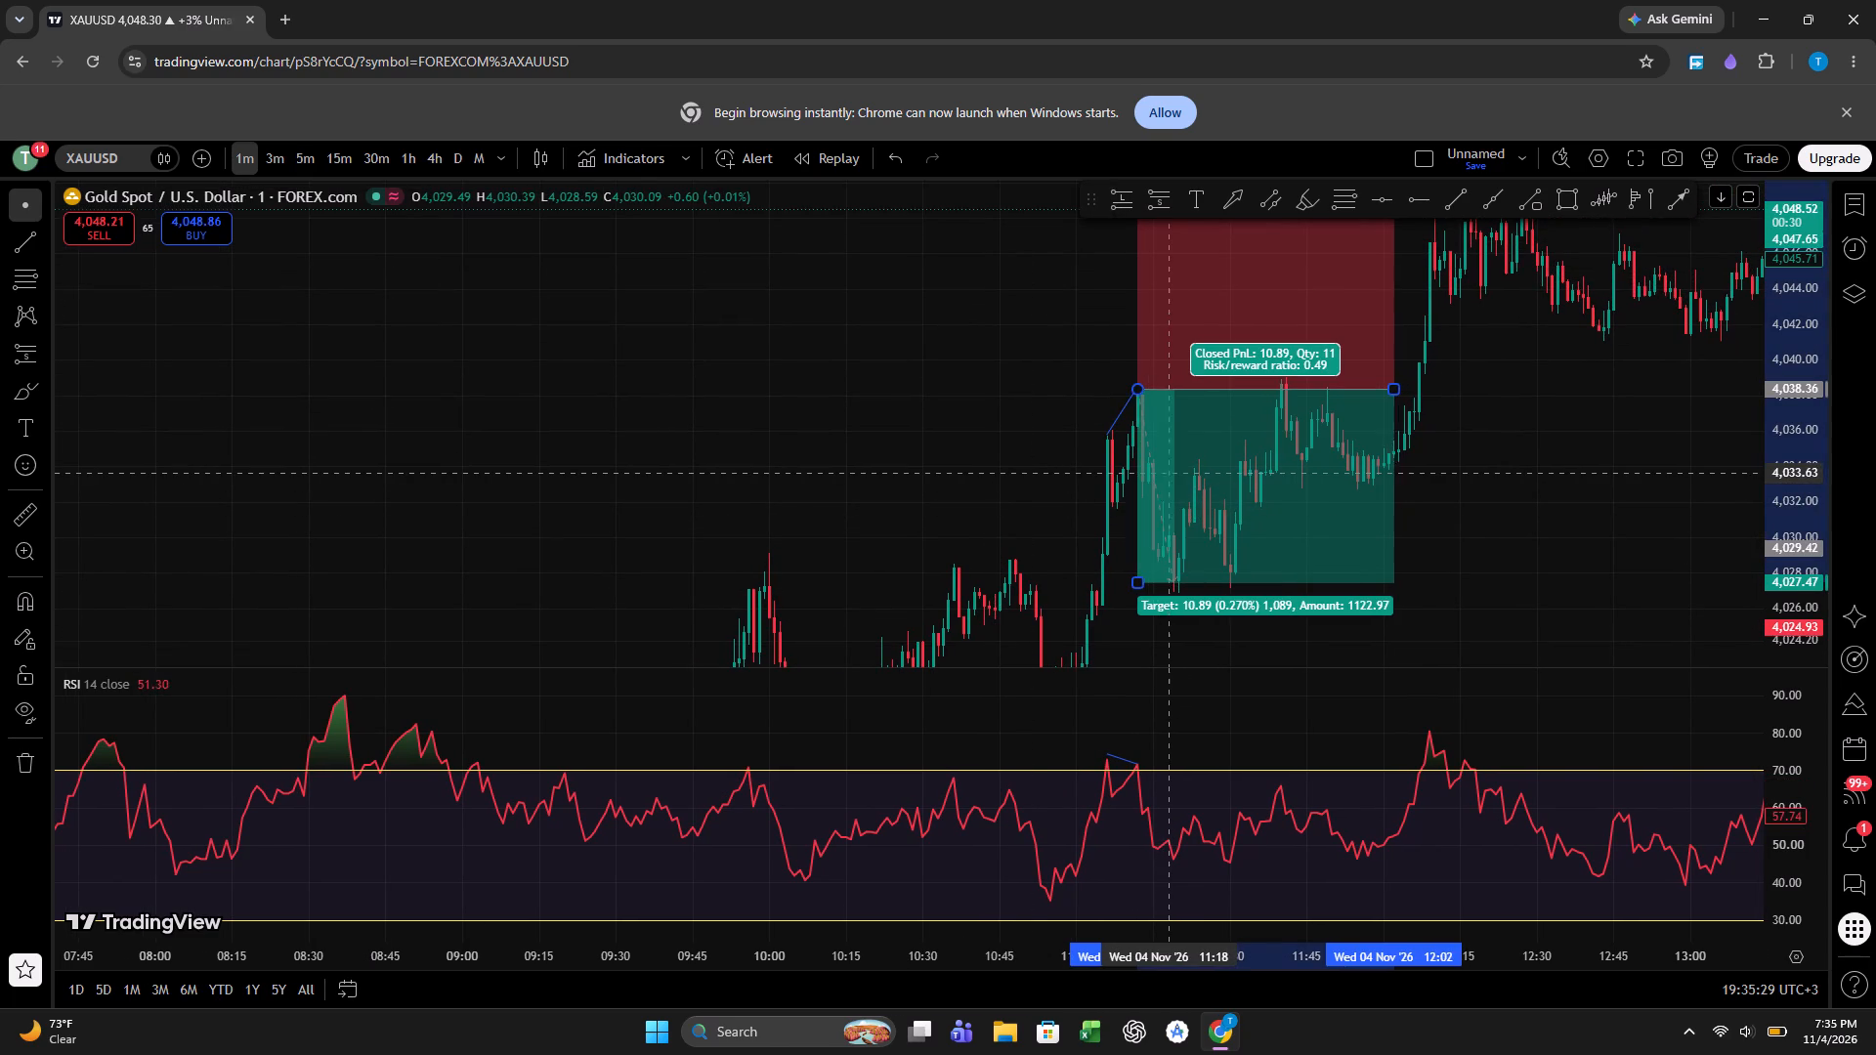
pyautogui.moveTo(1163, 473); pyautogui.dragTo(1164, 473)
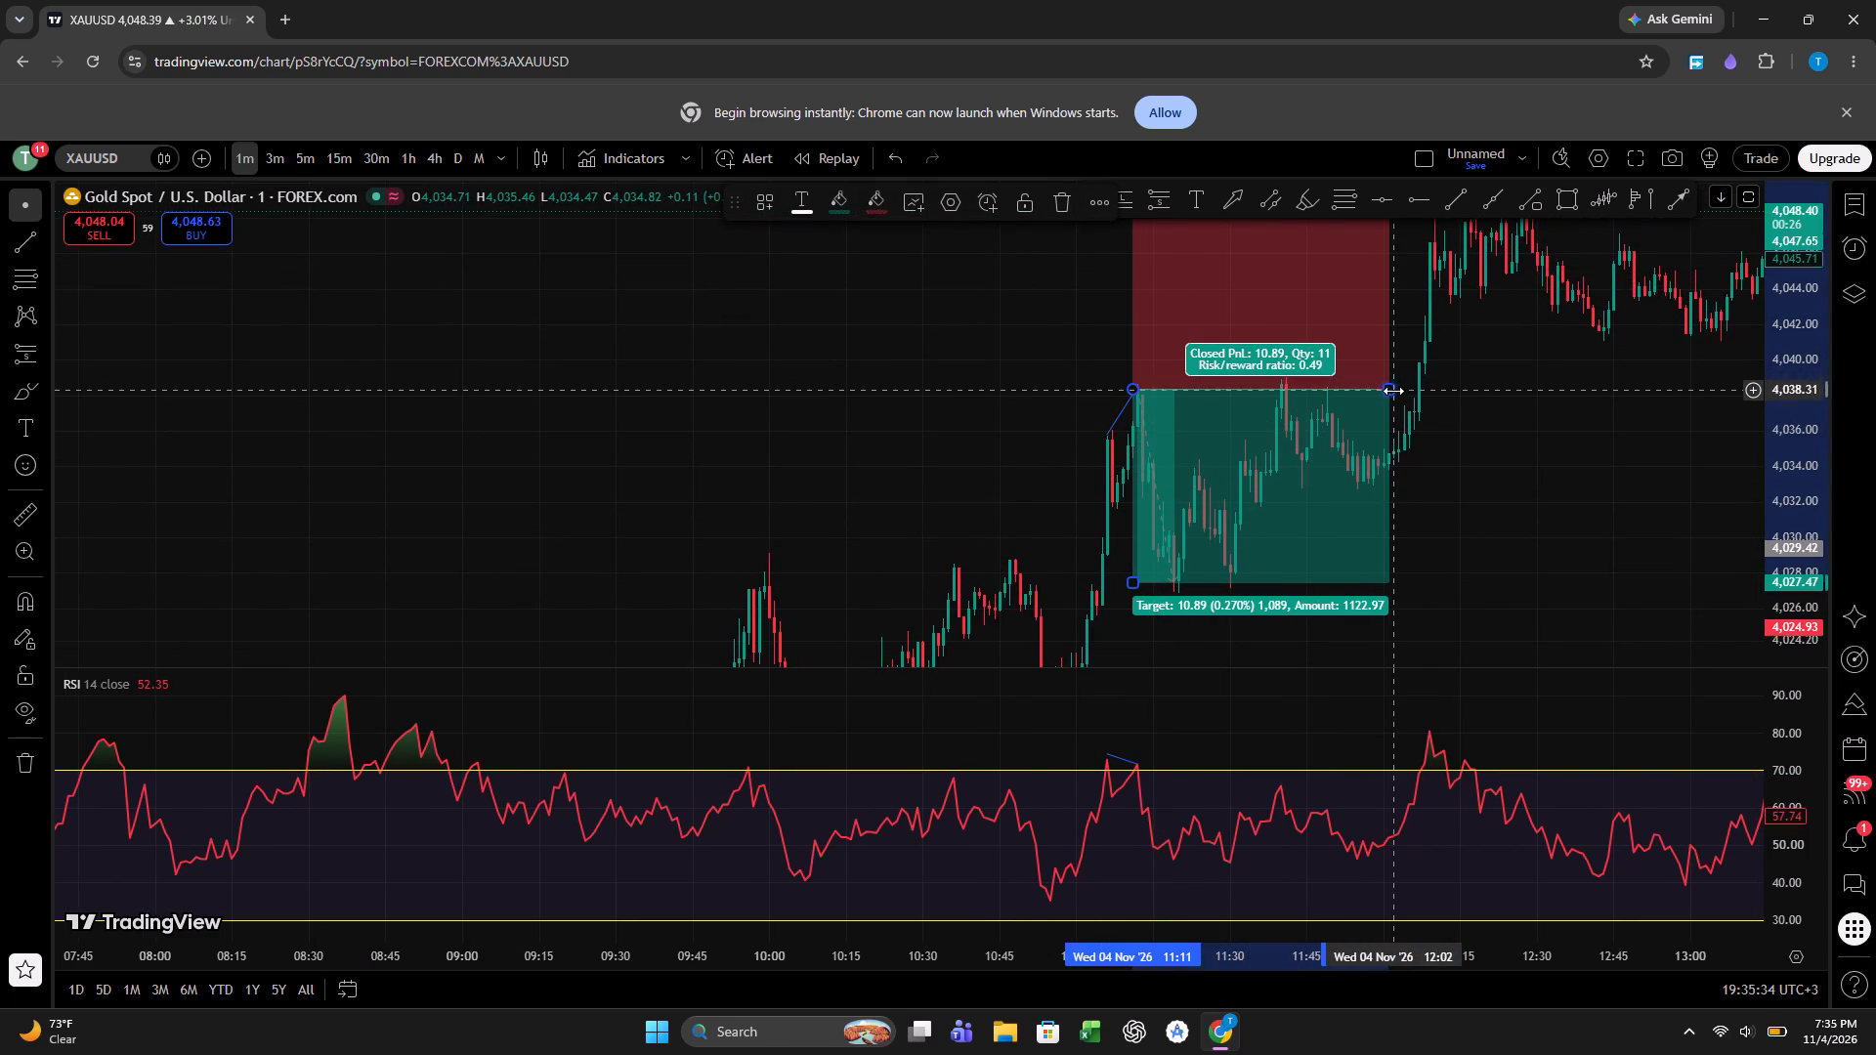
pyautogui.moveTo(1392, 394); pyautogui.dragTo(1204, 392)
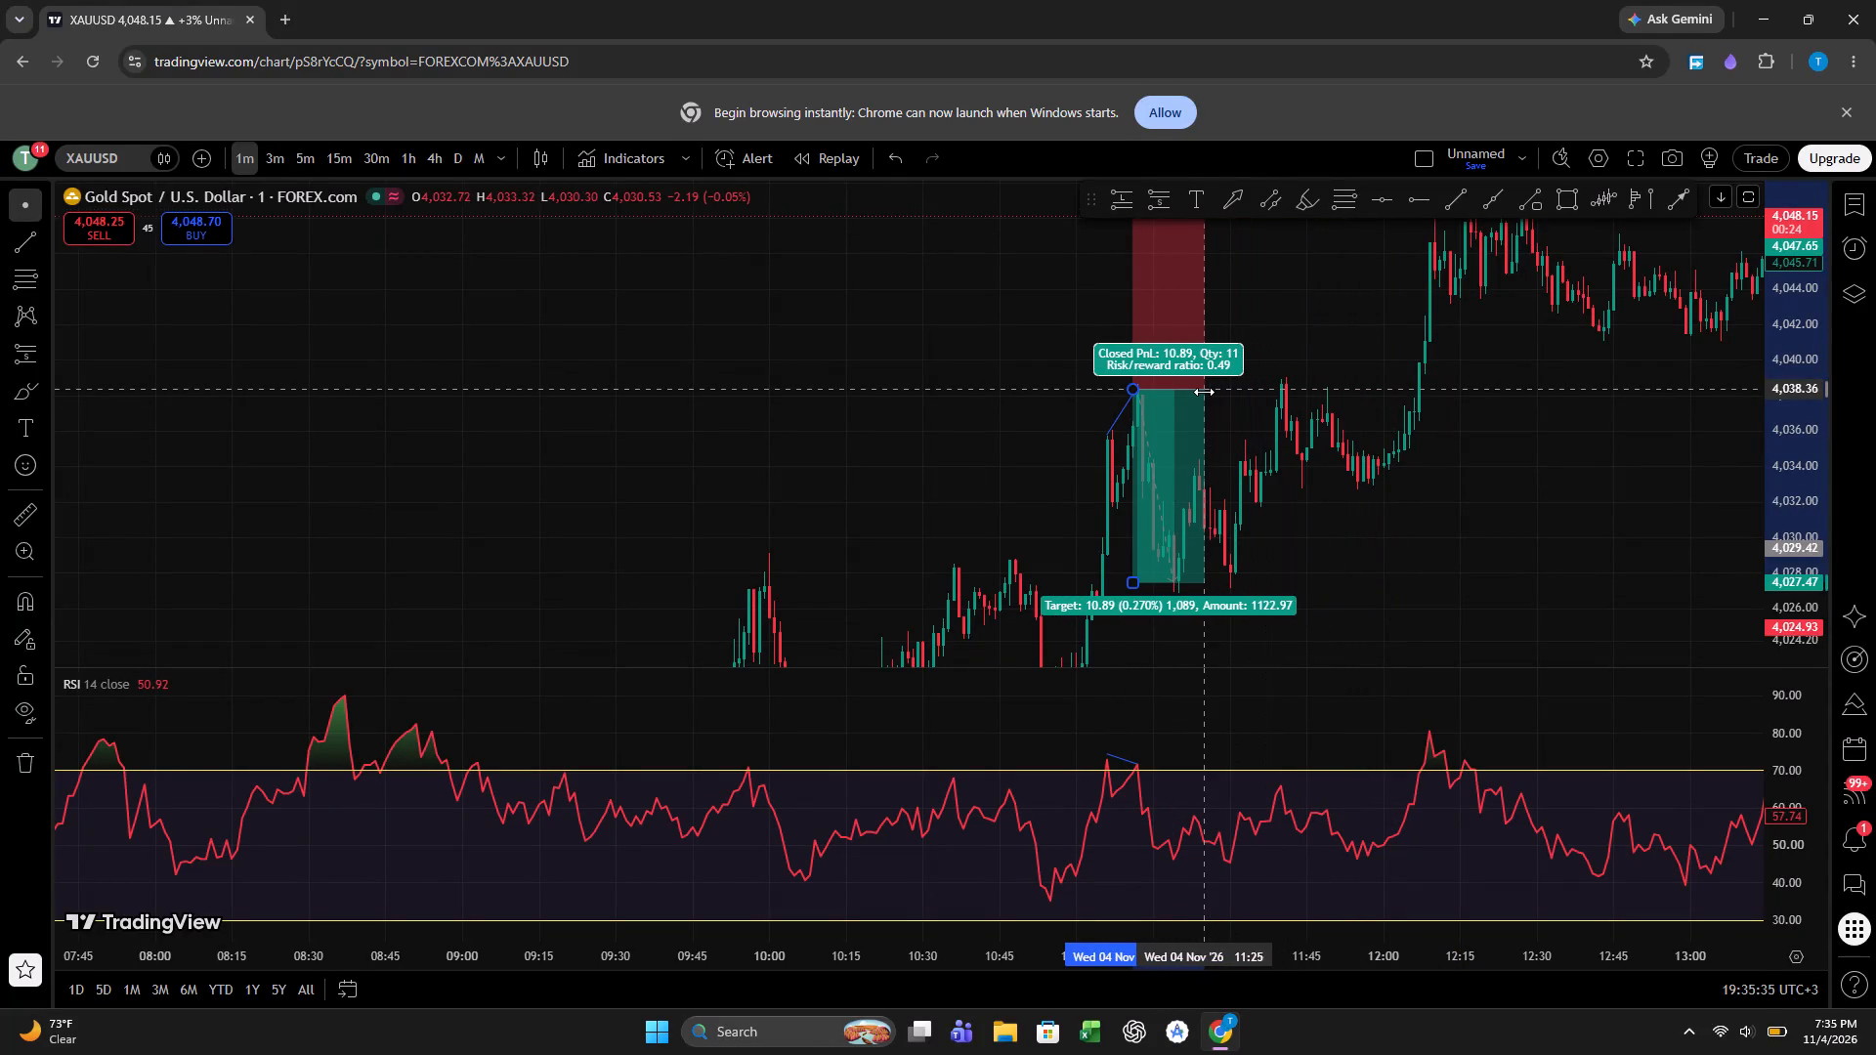
pyautogui.moveTo(1204, 392); pyautogui.dragTo(1173, 394)
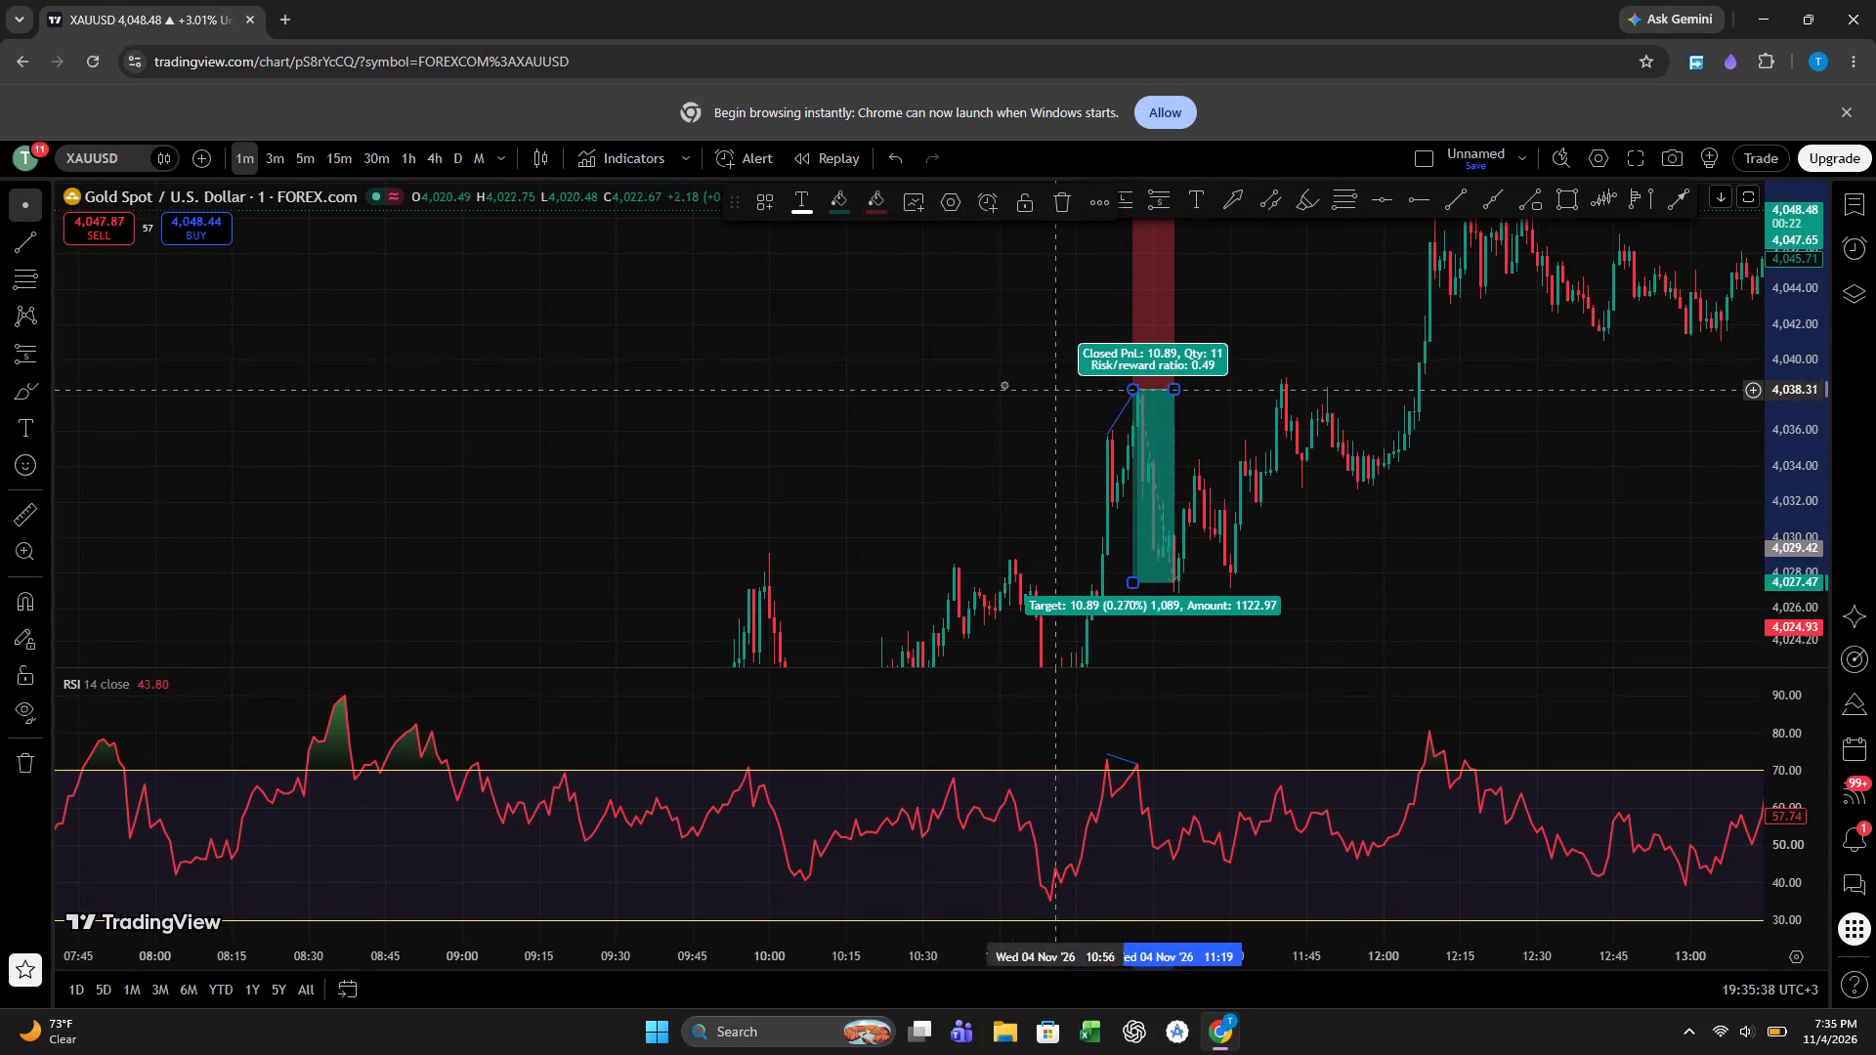
# Tighten the short position's stop to about 4,039.80, just above its entry.
pyautogui.moveTo(993, 386); pyautogui.dragTo(999, 494)
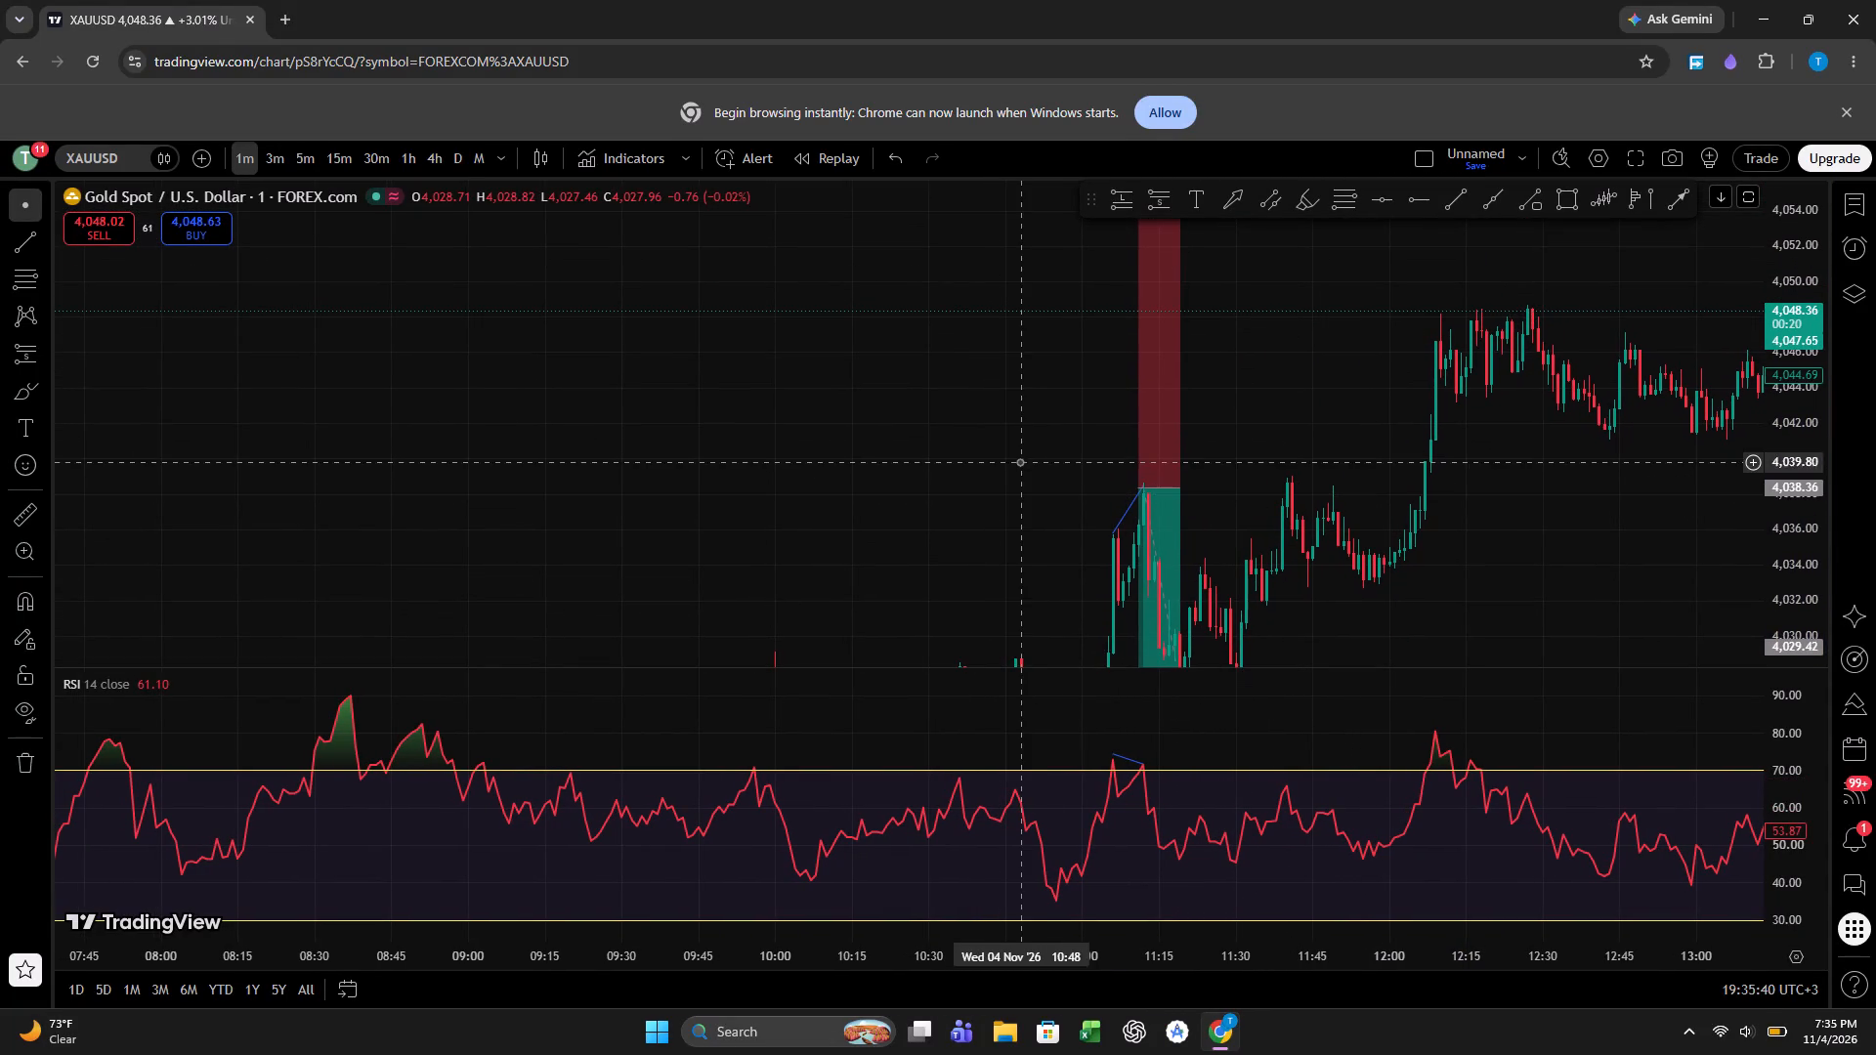
pyautogui.moveTo(1029, 346); pyautogui.dragTo(1031, 542)
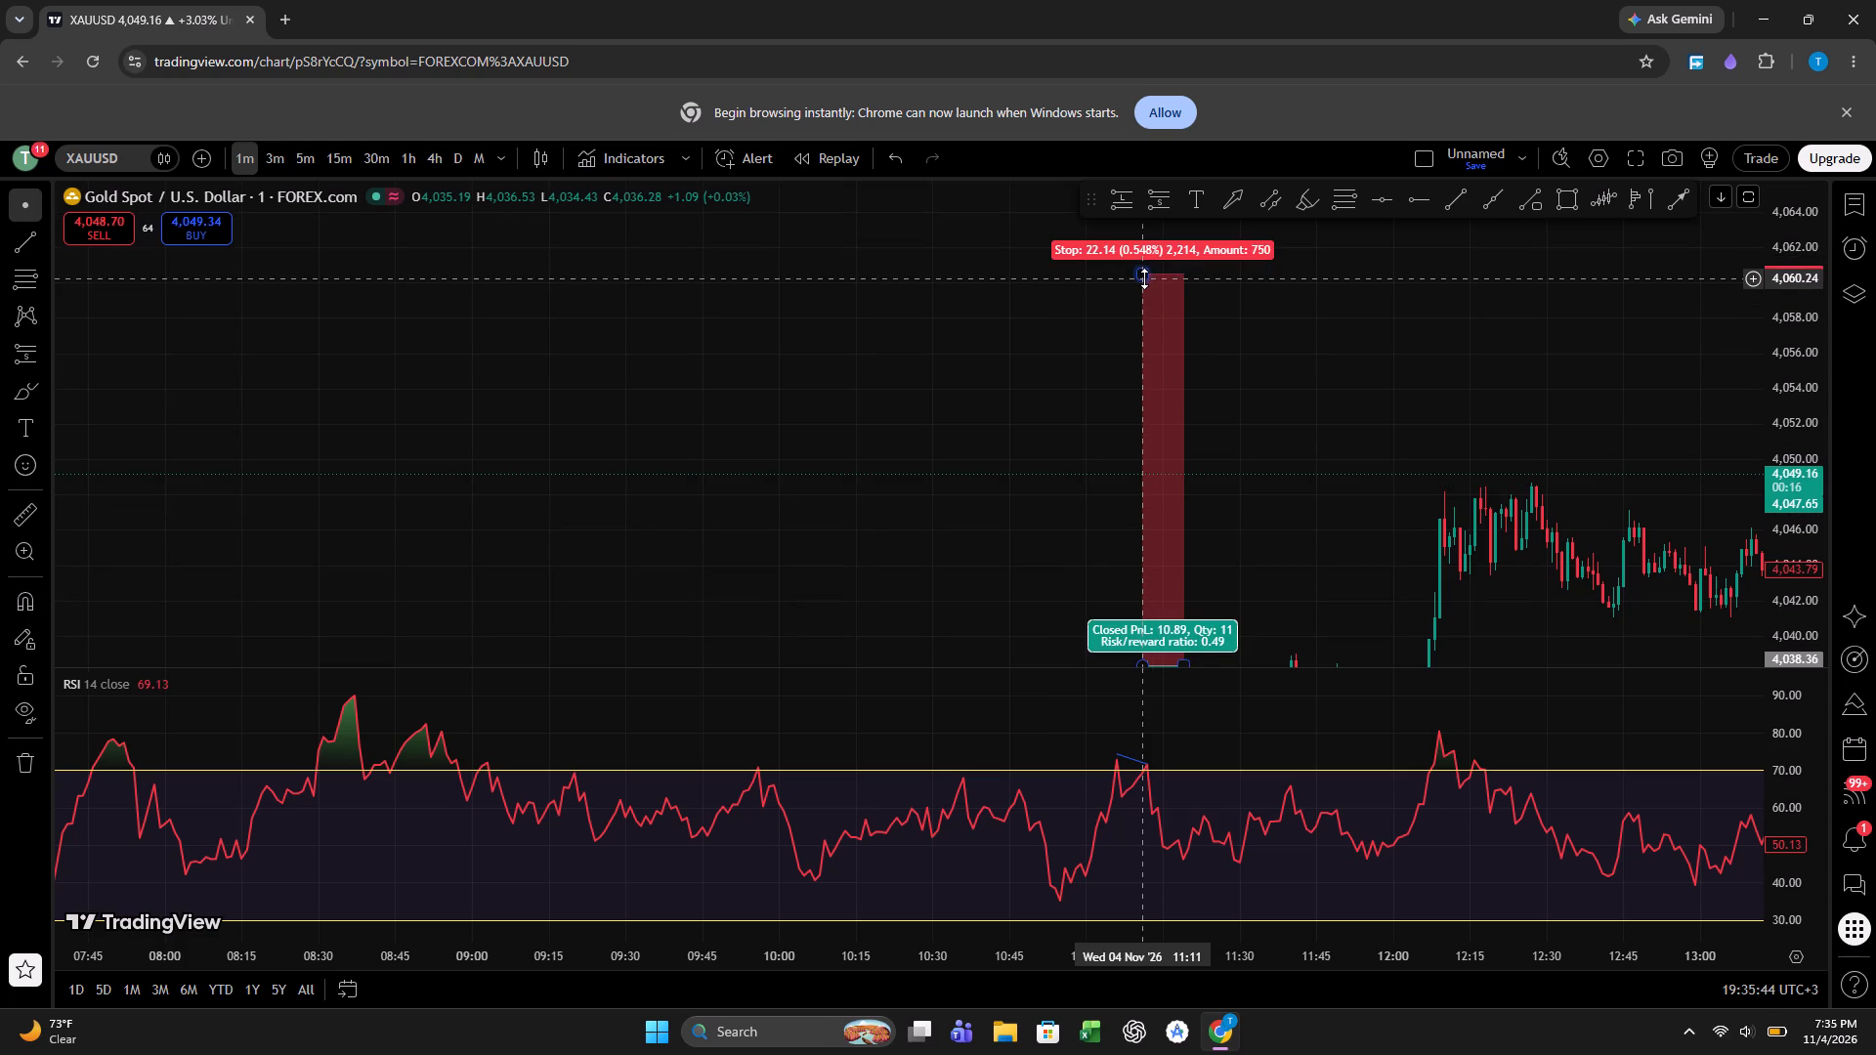
pyautogui.moveTo(1144, 278); pyautogui.dragTo(1149, 578)
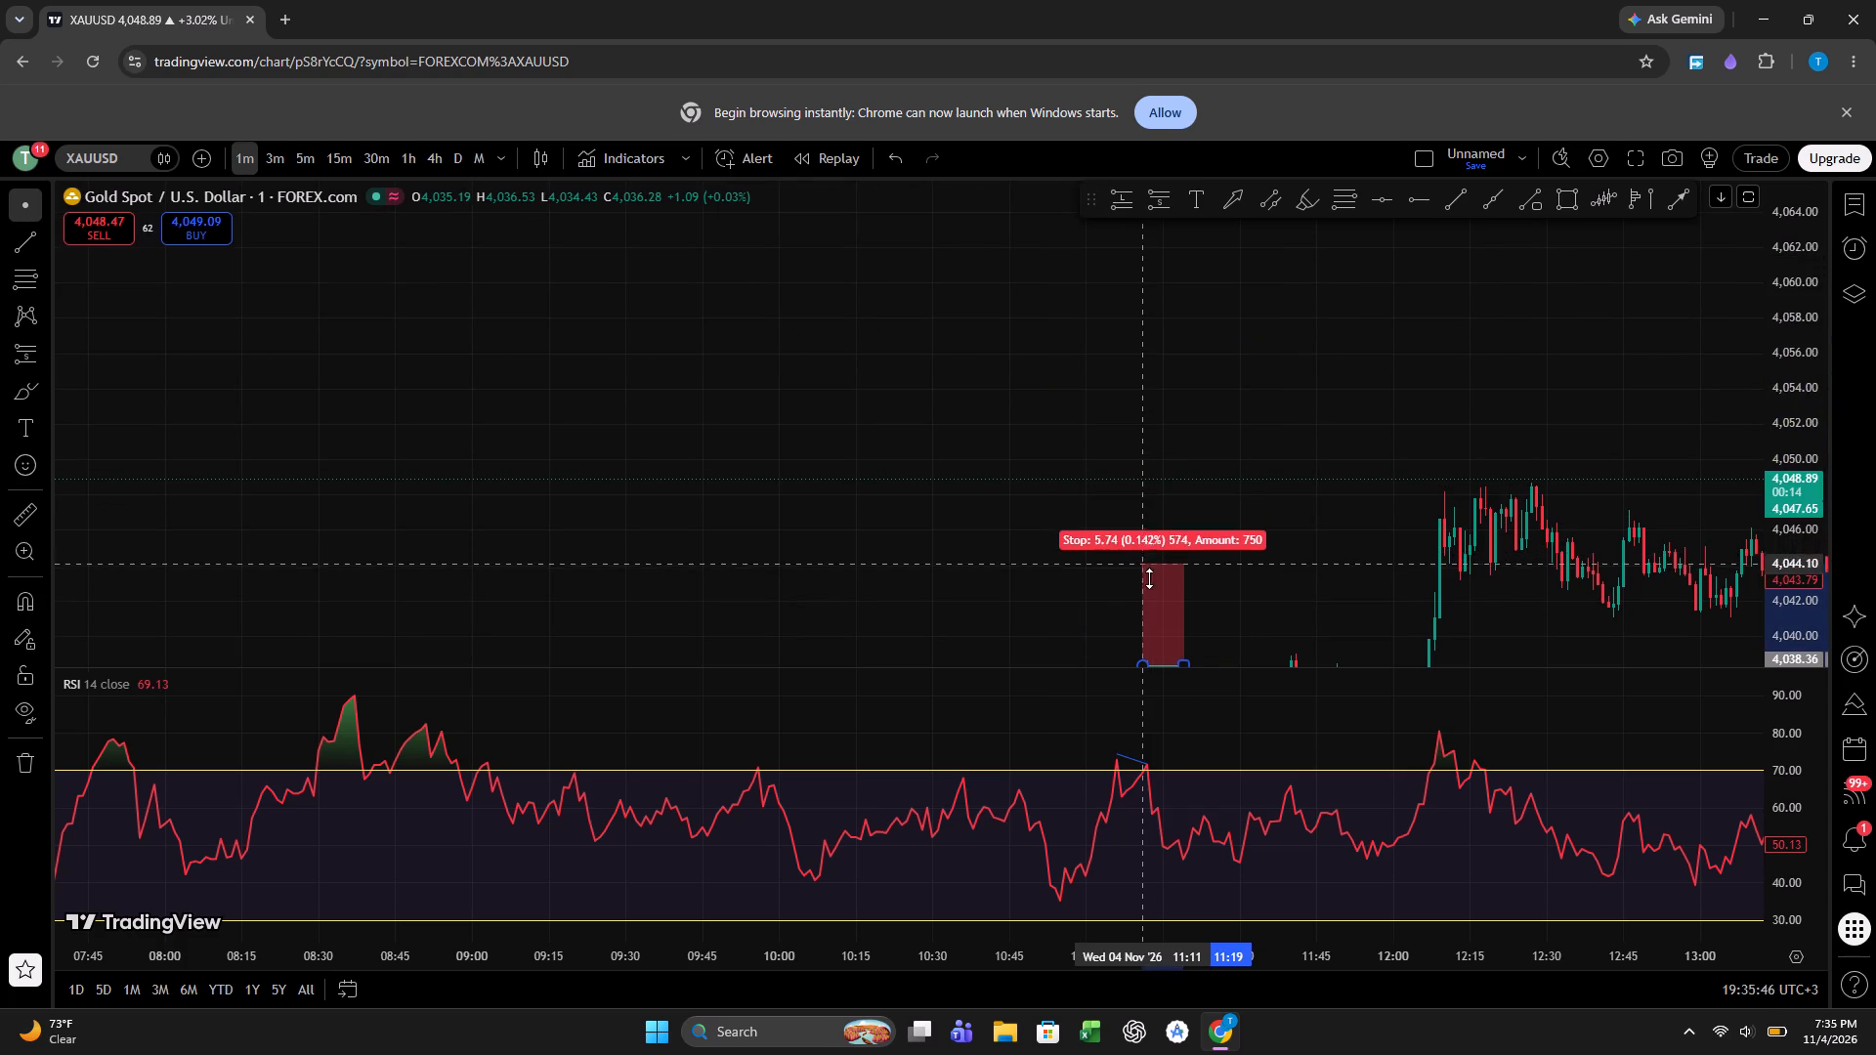
pyautogui.moveTo(1149, 578); pyautogui.dragTo(1126, 639)
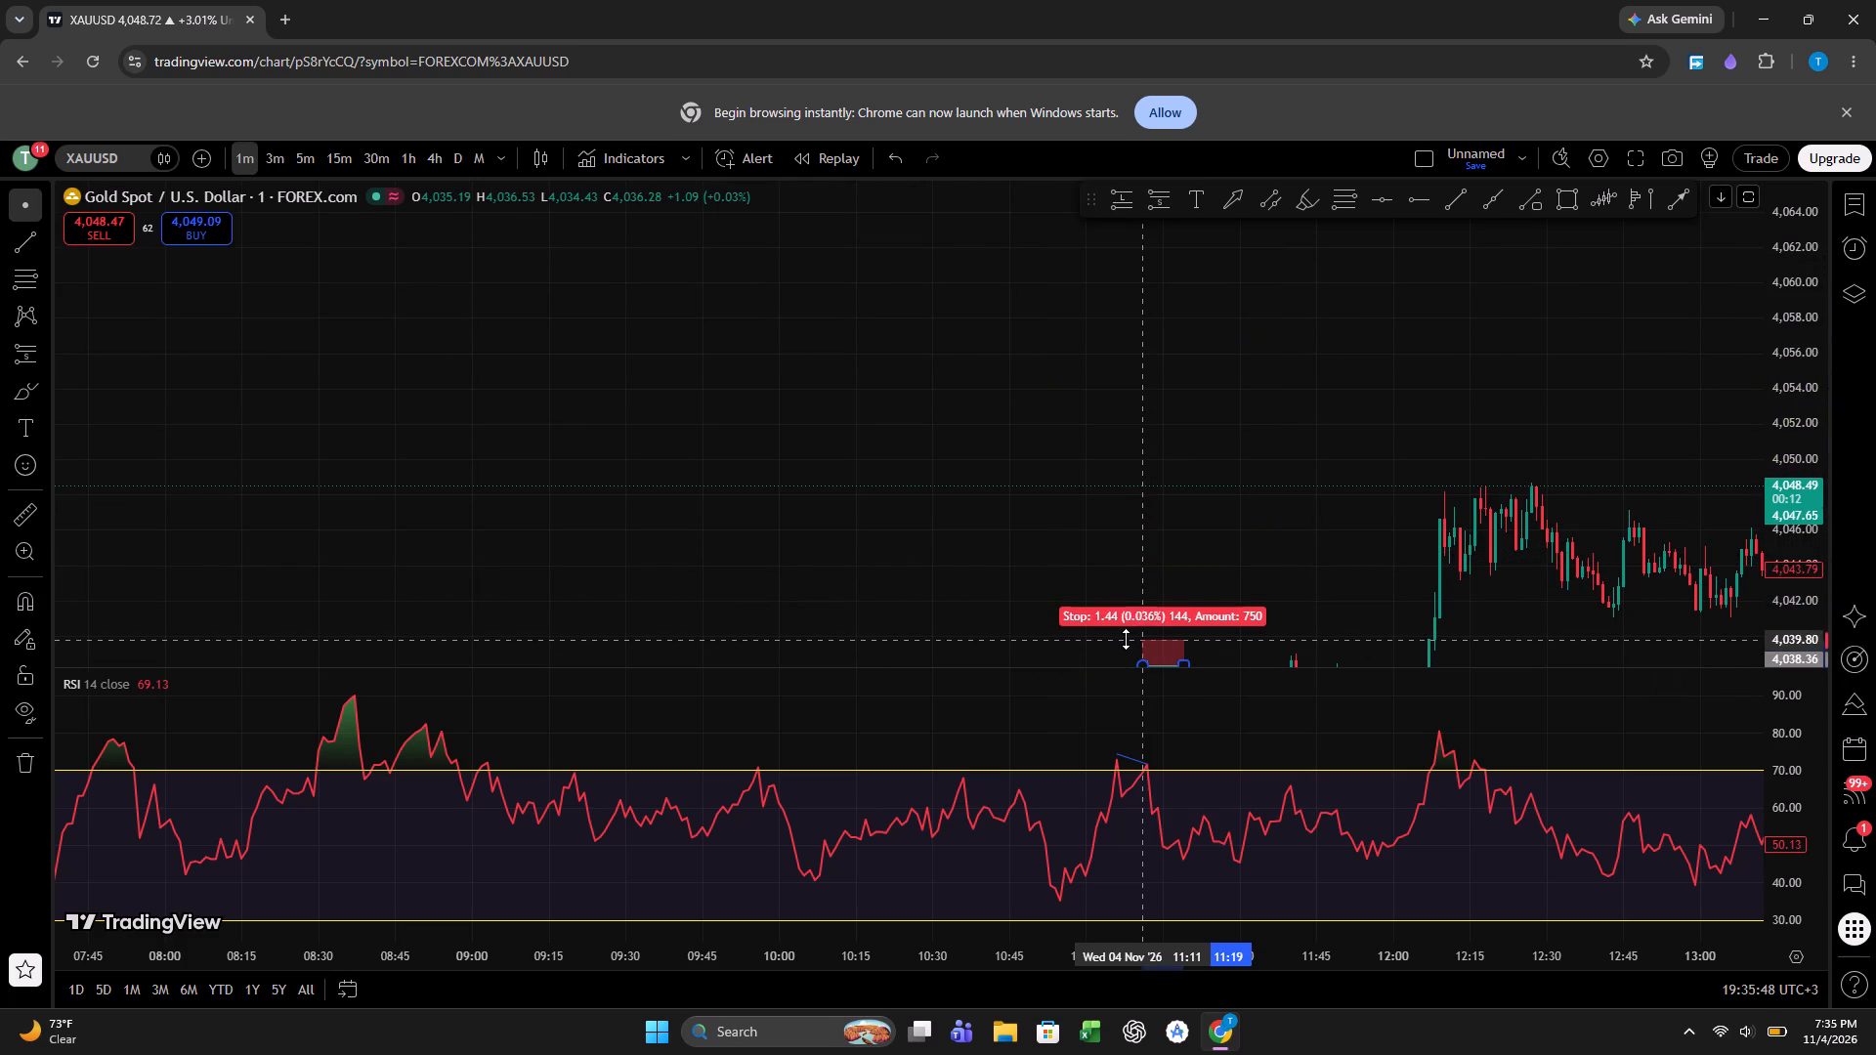
# Raise the stop of the short position at 11:11 to about 4,040.29.
pyautogui.moveTo(1126, 639); pyautogui.dragTo(1127, 631)
pyautogui.click(1048, 610)
# Examine the earlier price and RSI history back to about 03:00 for another divergence, fitting the candles into view.
pyautogui.moveTo(1048, 610); pyautogui.dragTo(1001, 363)
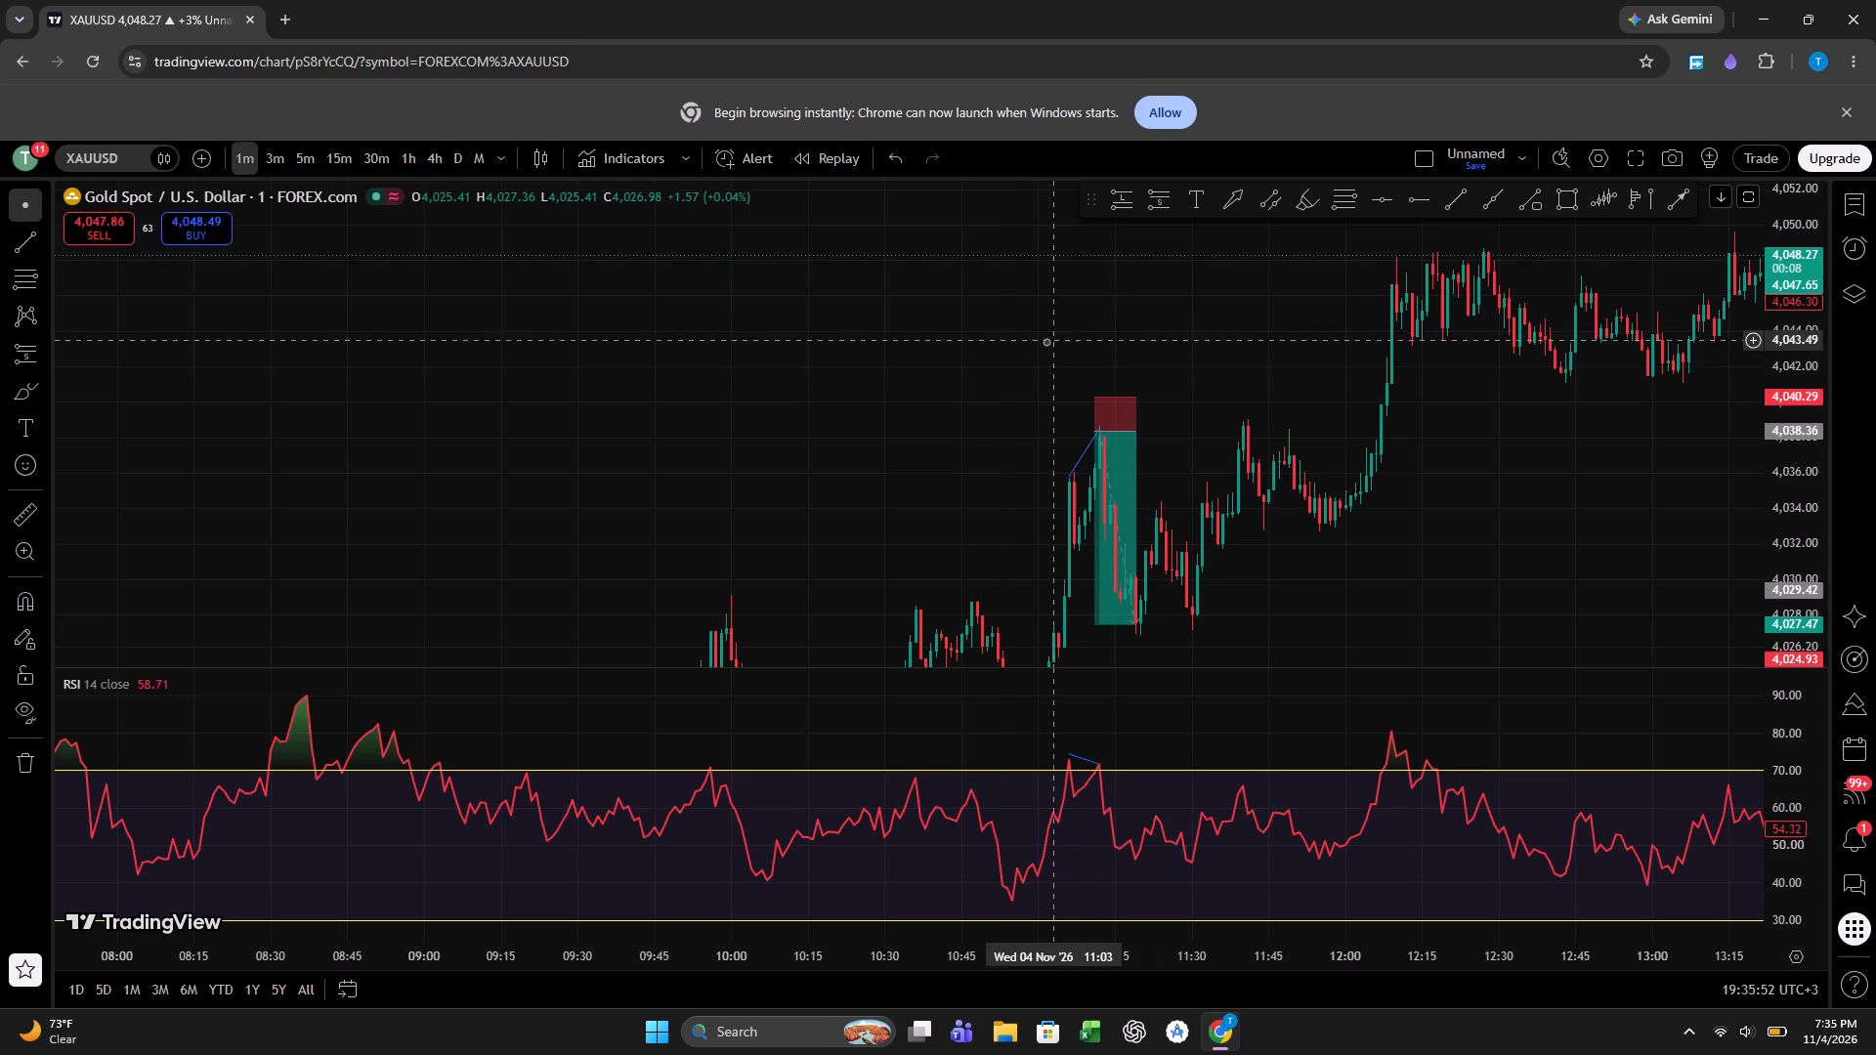
pyautogui.moveTo(1046, 342); pyautogui.dragTo(1039, 235)
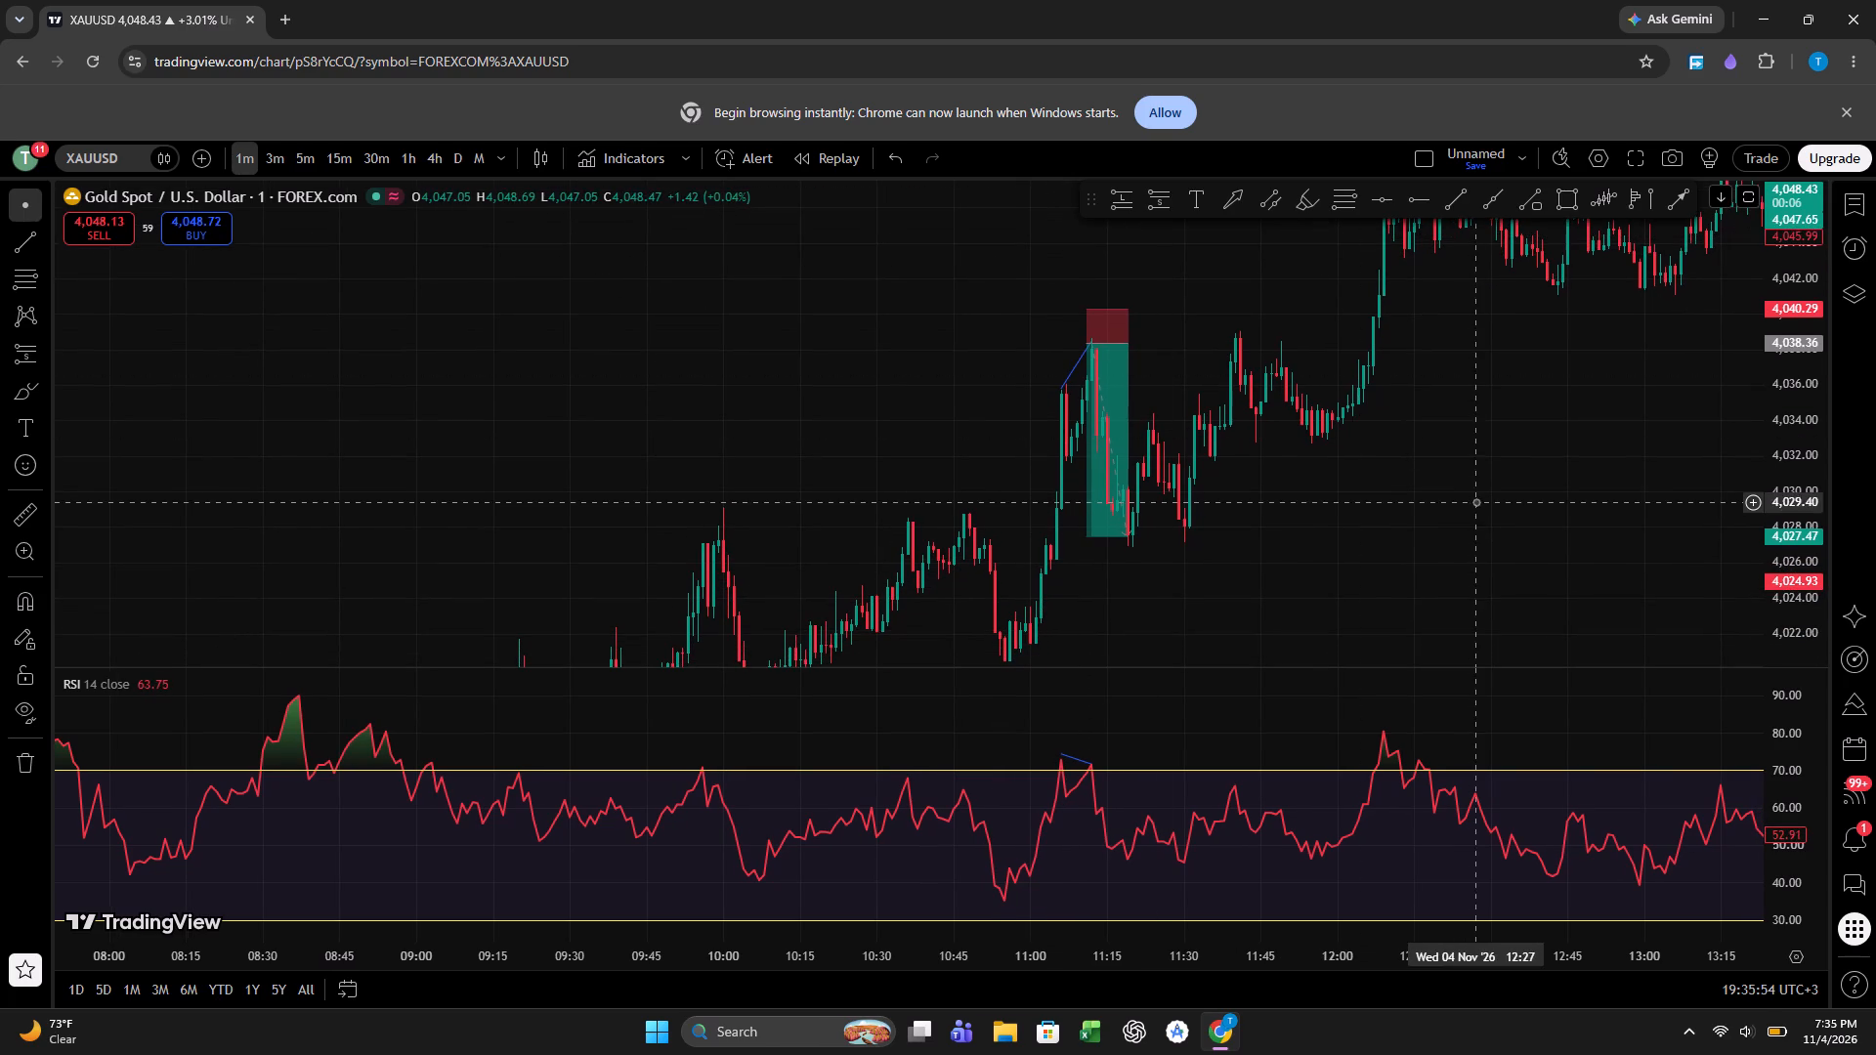
pyautogui.moveTo(1367, 528); pyautogui.dragTo(1479, 484)
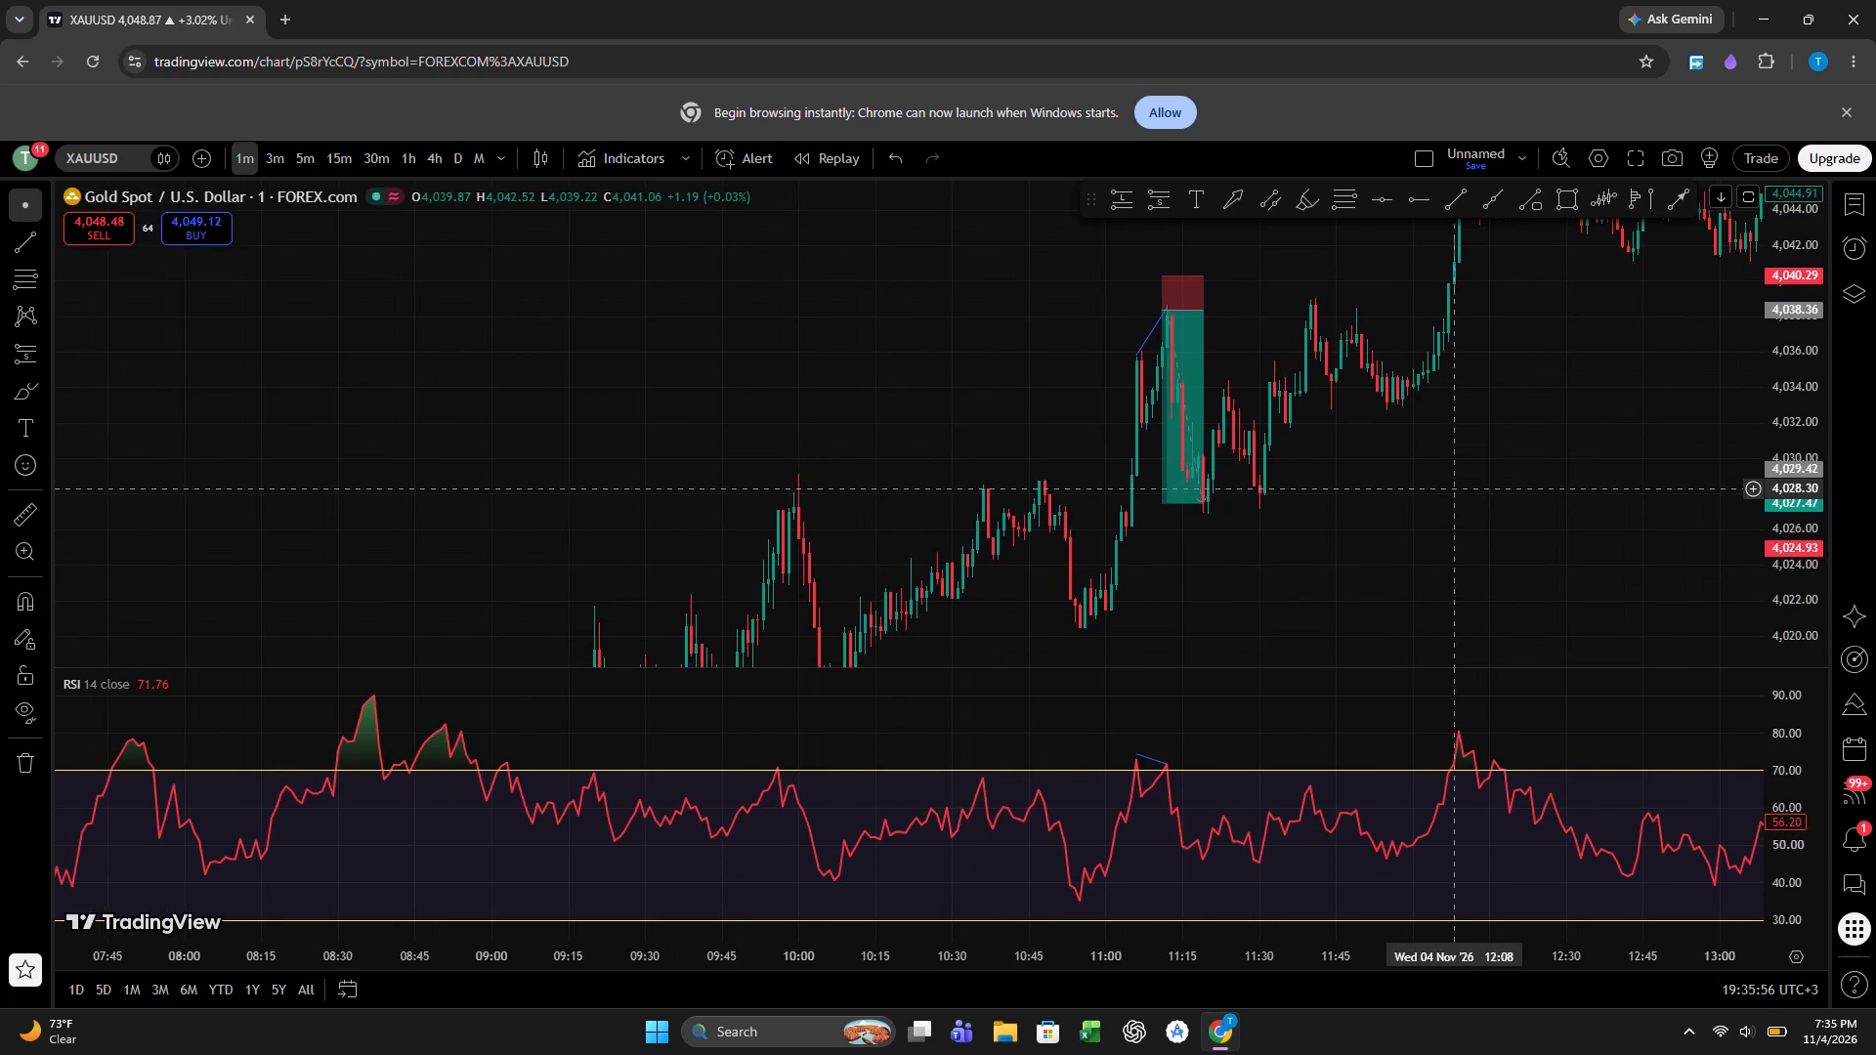
pyautogui.moveTo(1479, 484); pyautogui.dragTo(1679, 301)
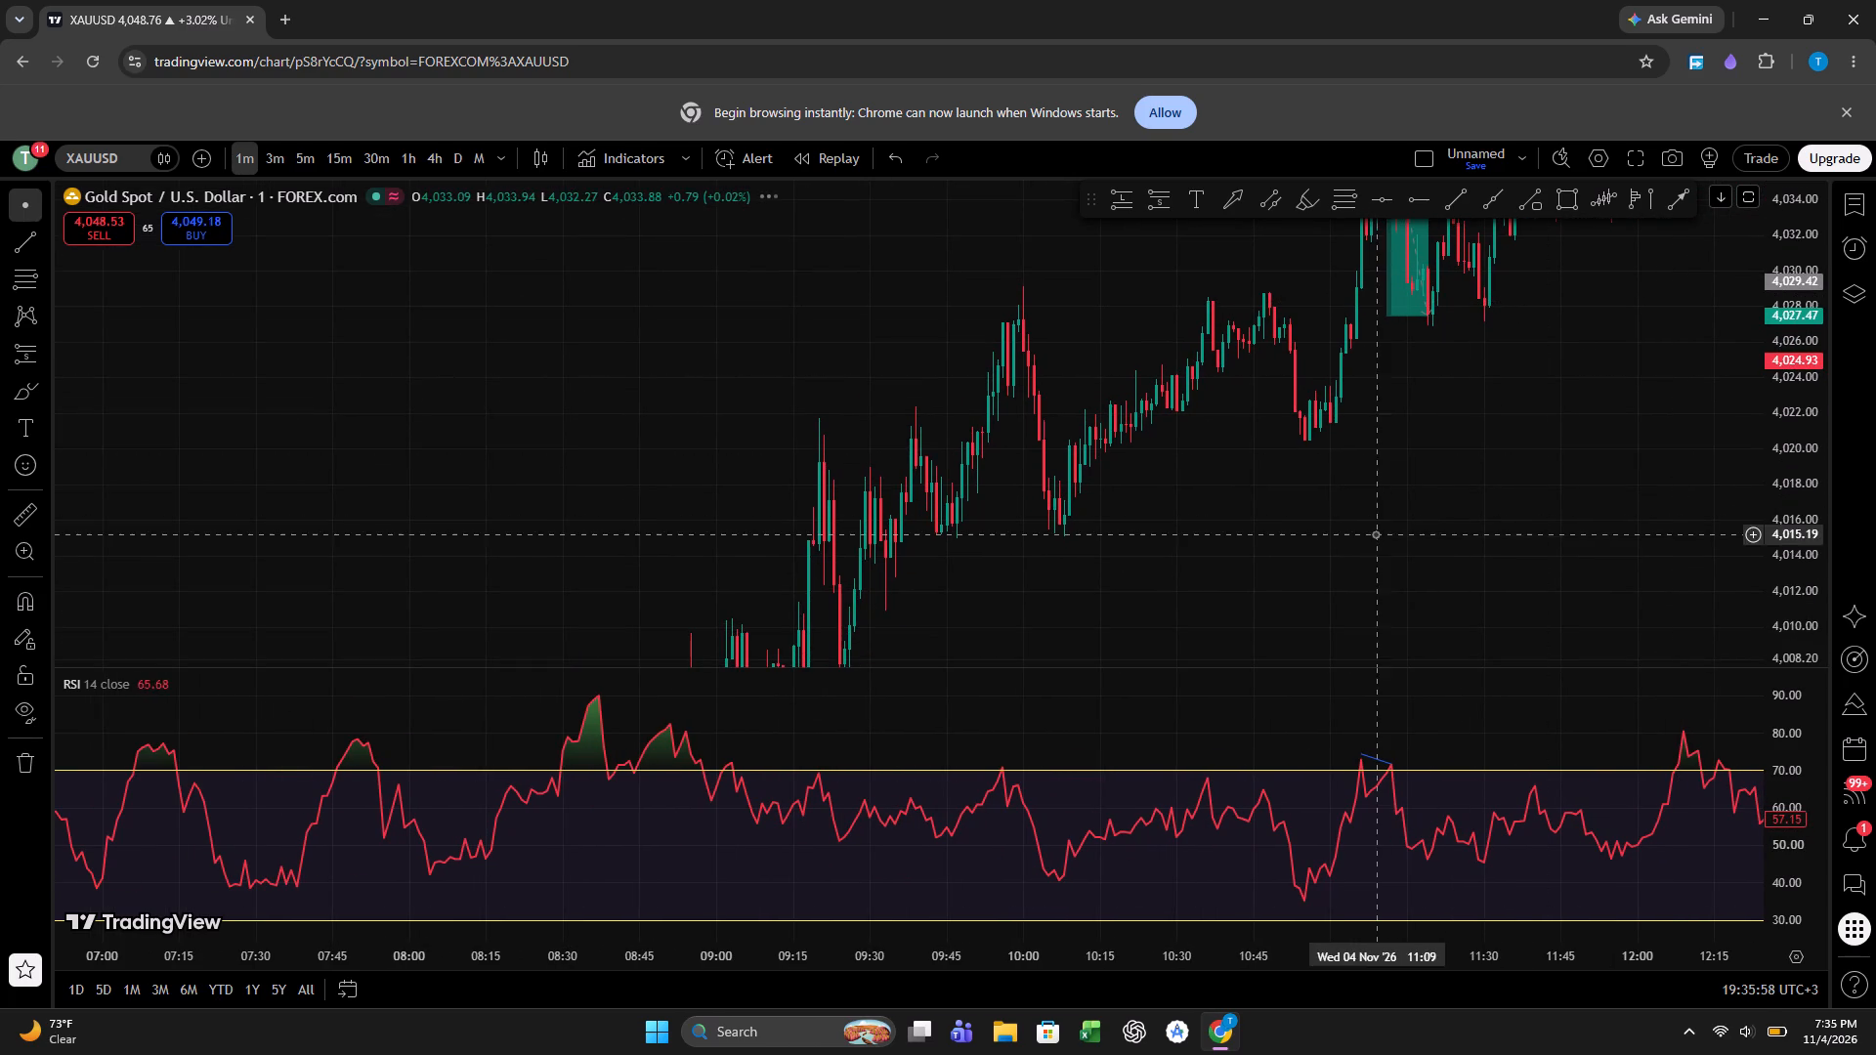
pyautogui.click(1331, 569)
pyautogui.moveTo(1331, 569); pyautogui.dragTo(1577, 302)
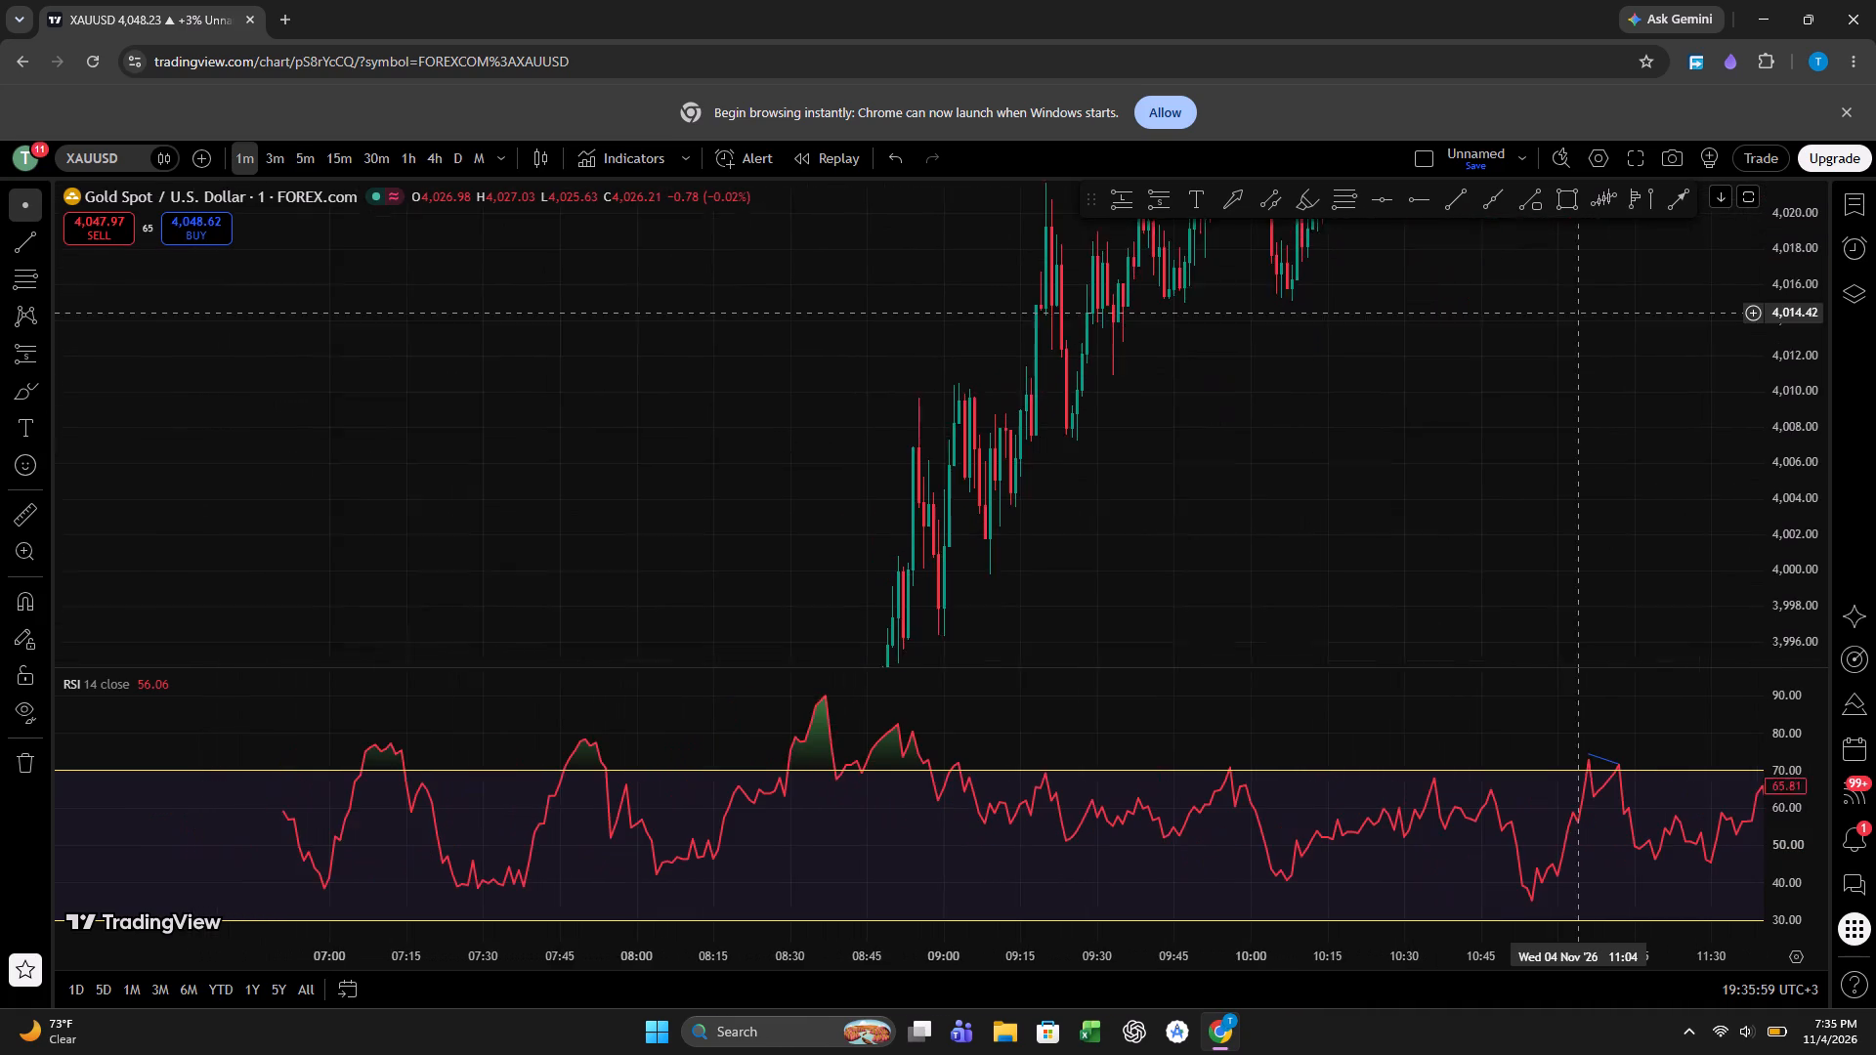
pyautogui.moveTo(1577, 302); pyautogui.dragTo(1506, 276)
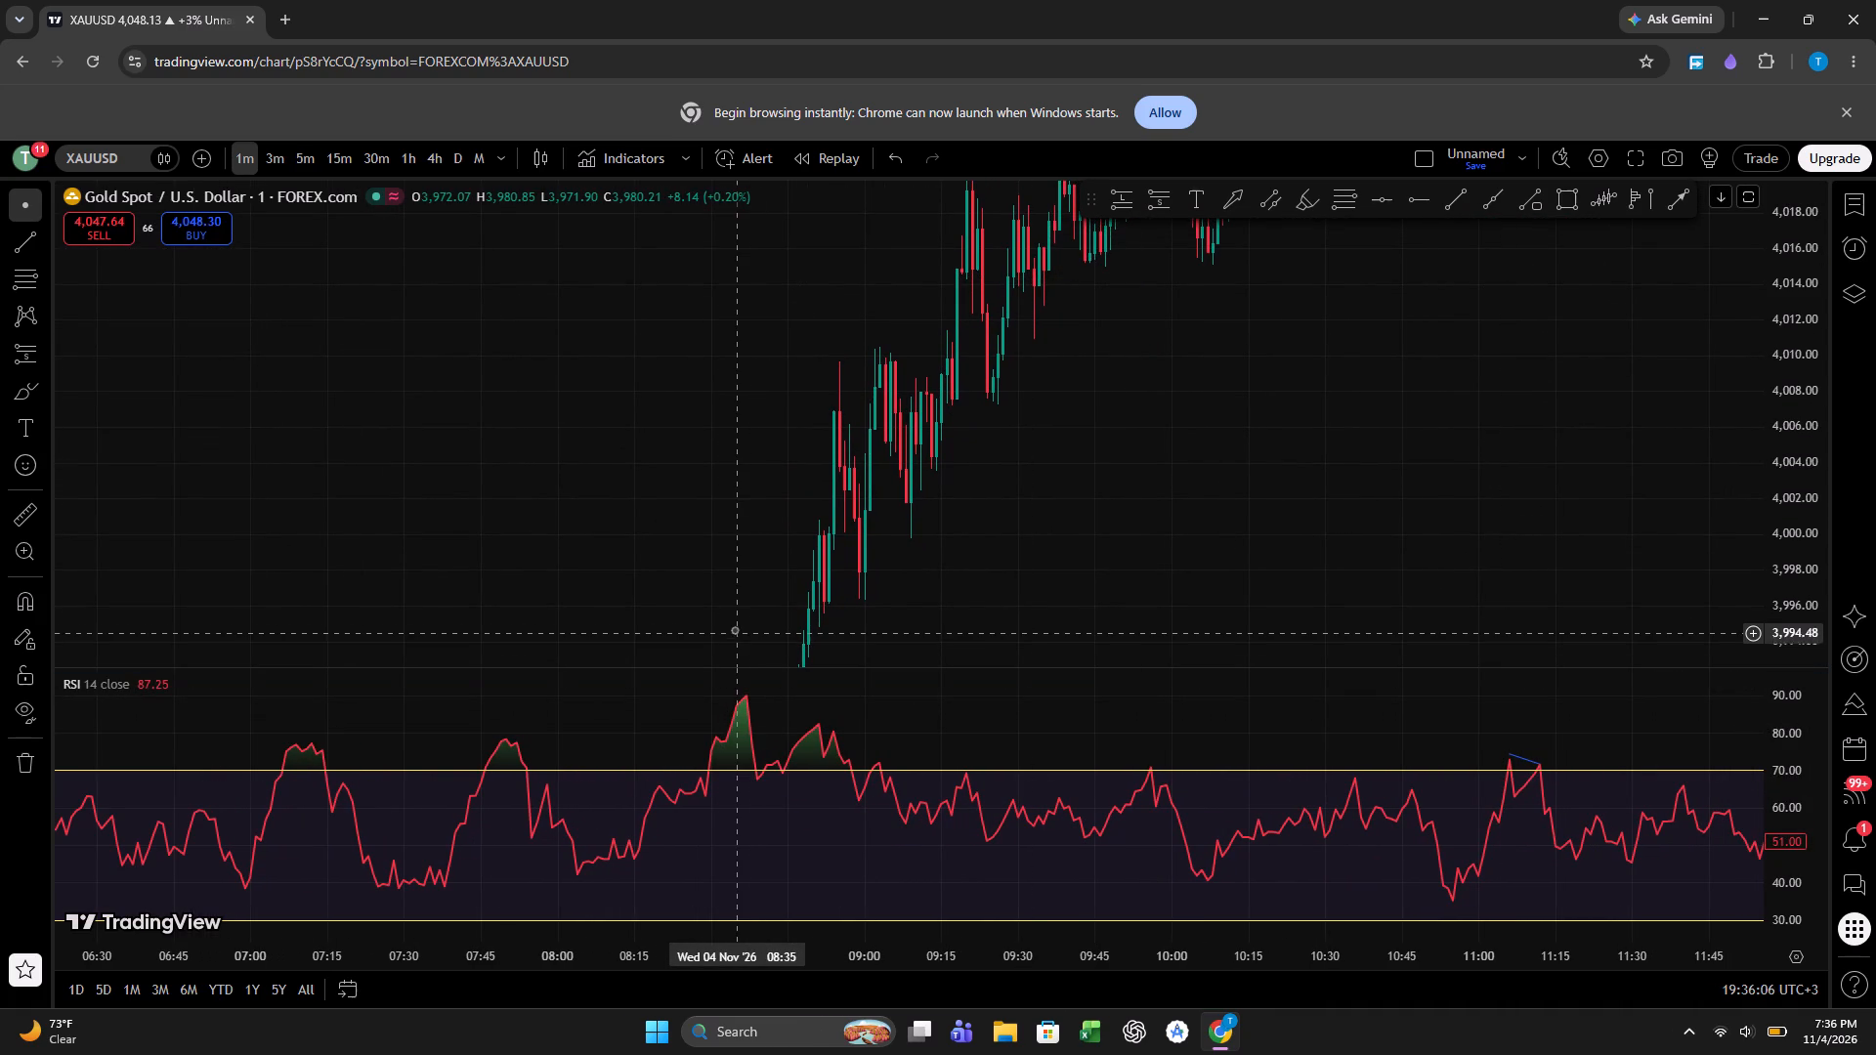
pyautogui.moveTo(727, 601); pyautogui.dragTo(747, 265)
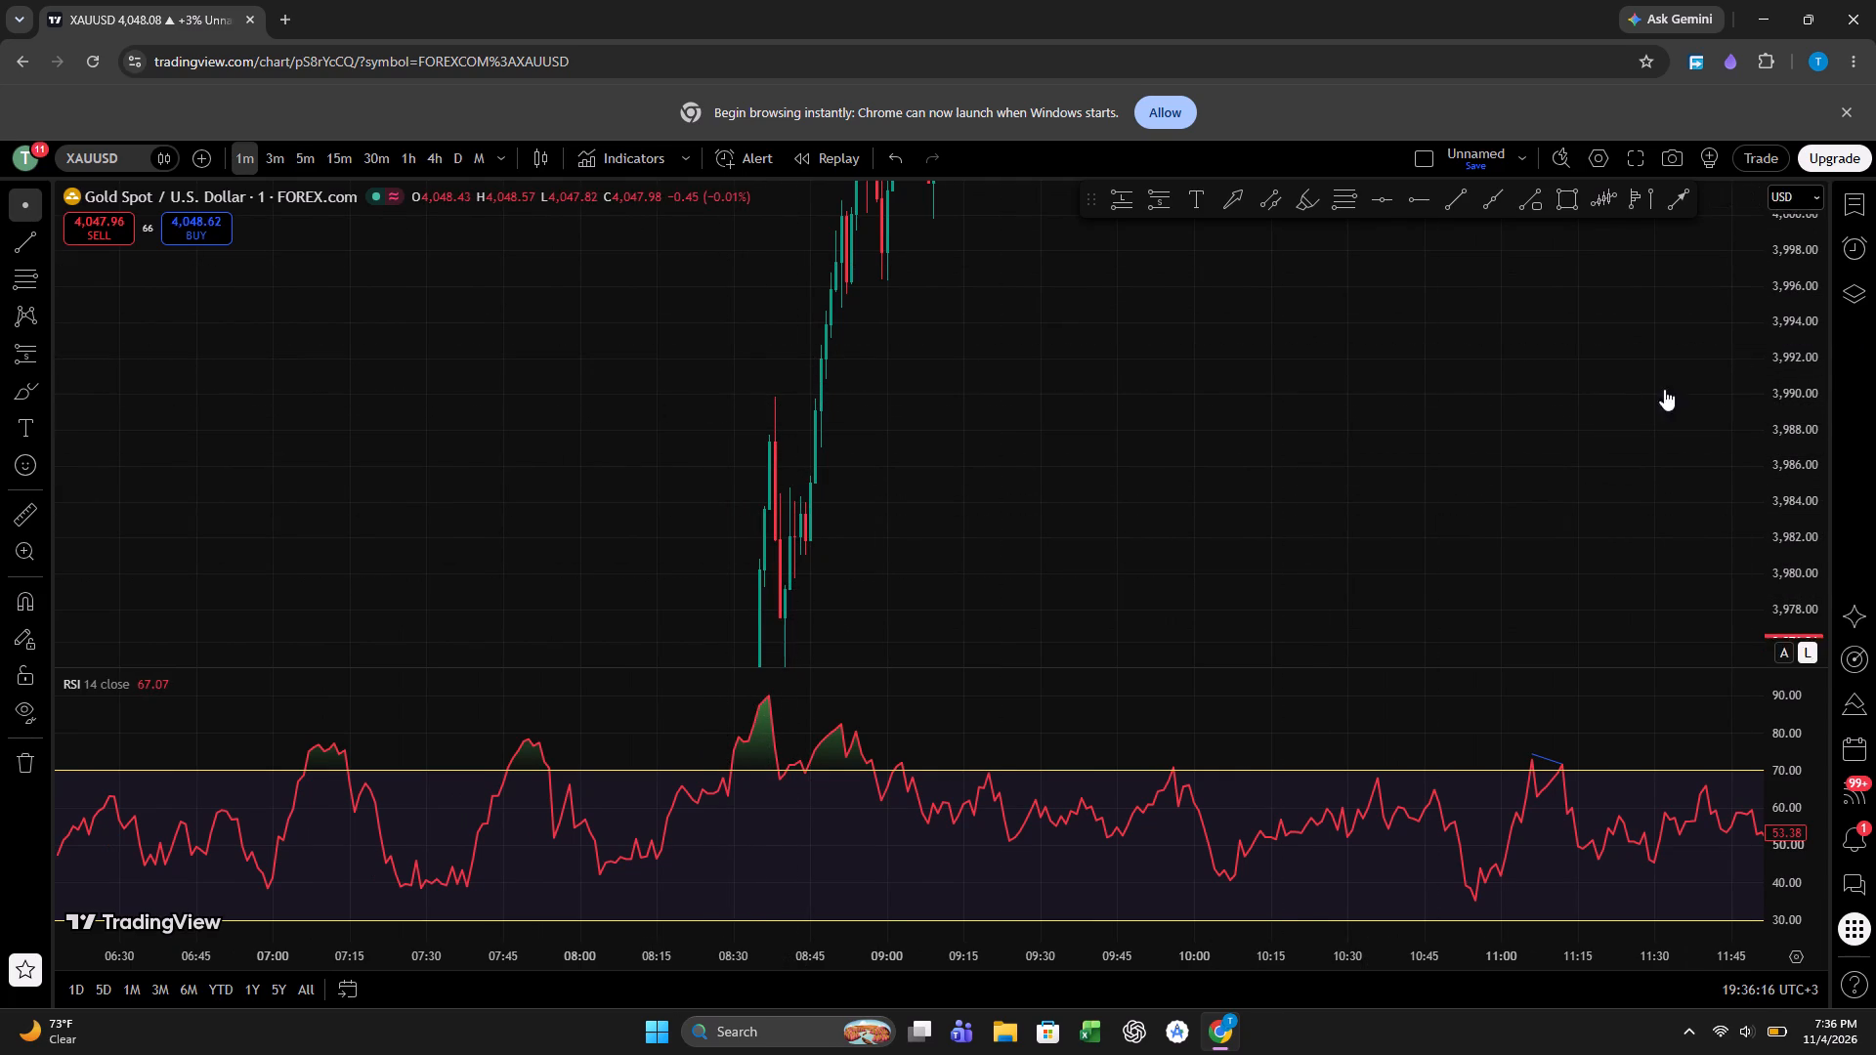
pyautogui.moveTo(1264, 416); pyautogui.dragTo(1823, 307)
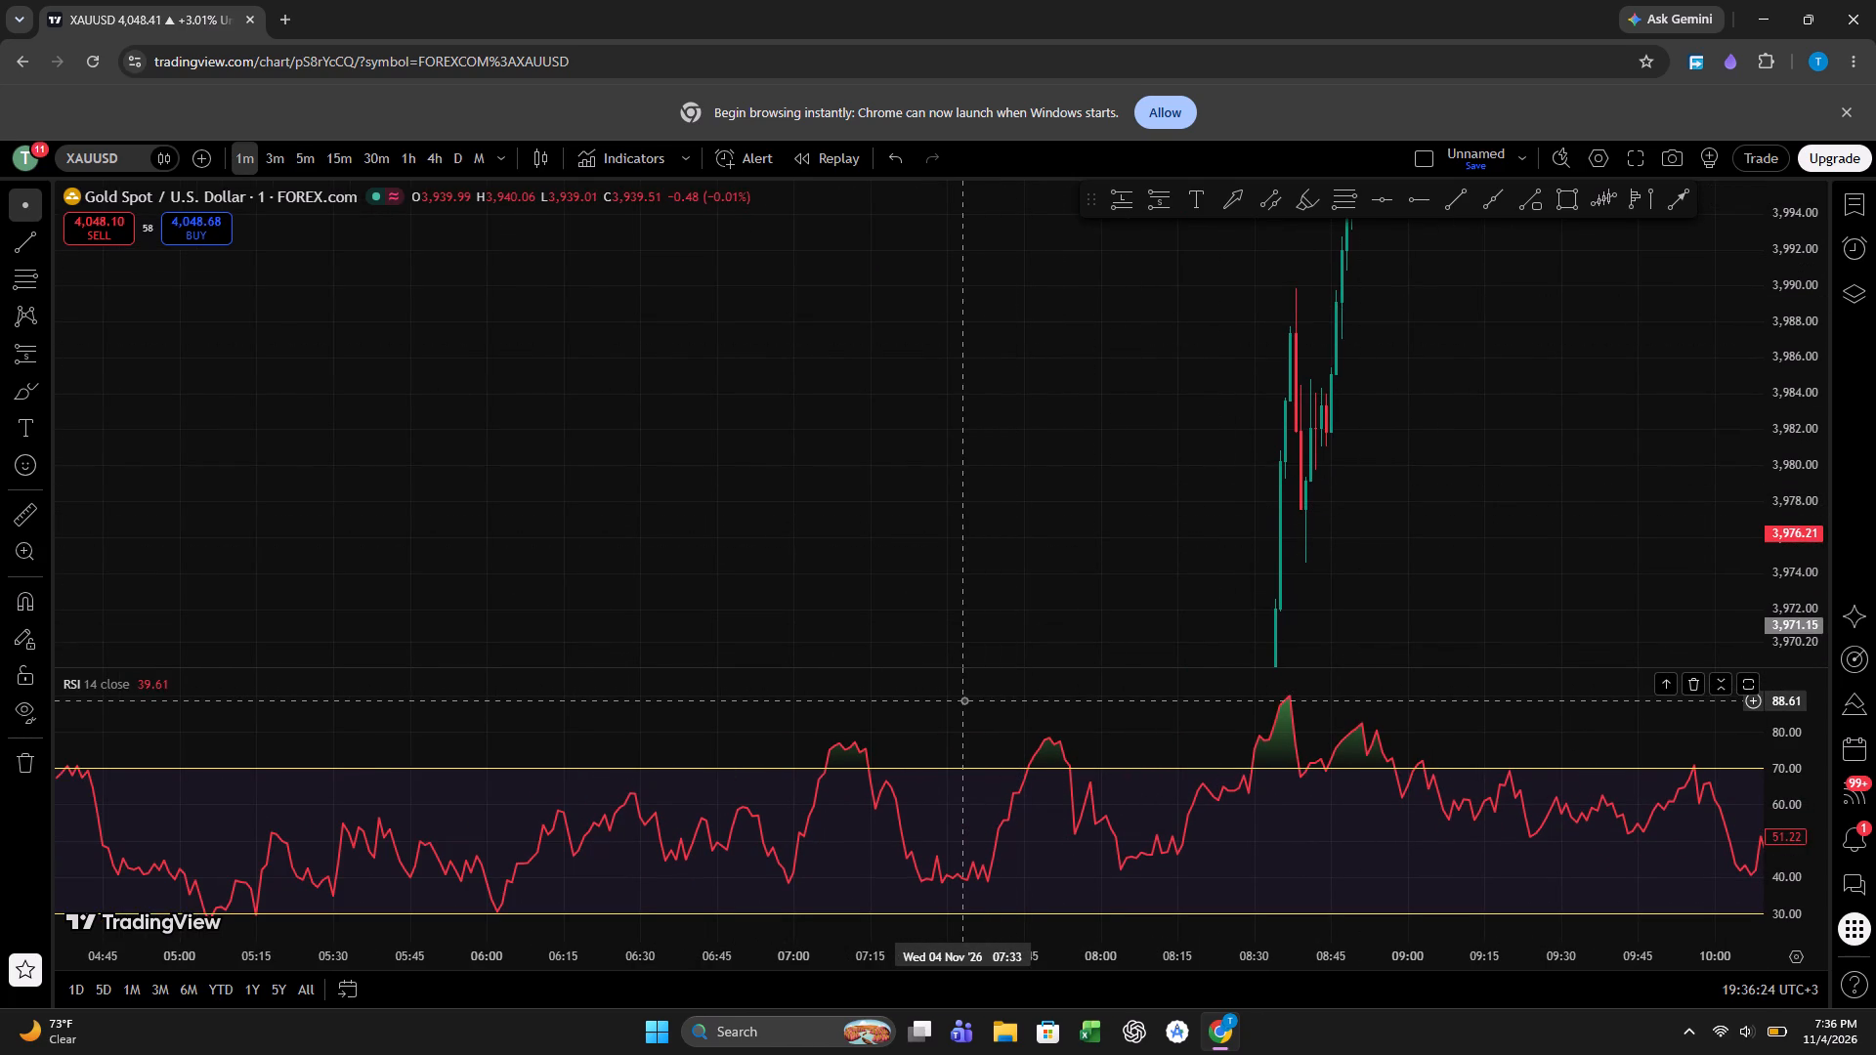
pyautogui.moveTo(964, 700); pyautogui.dragTo(1024, 260)
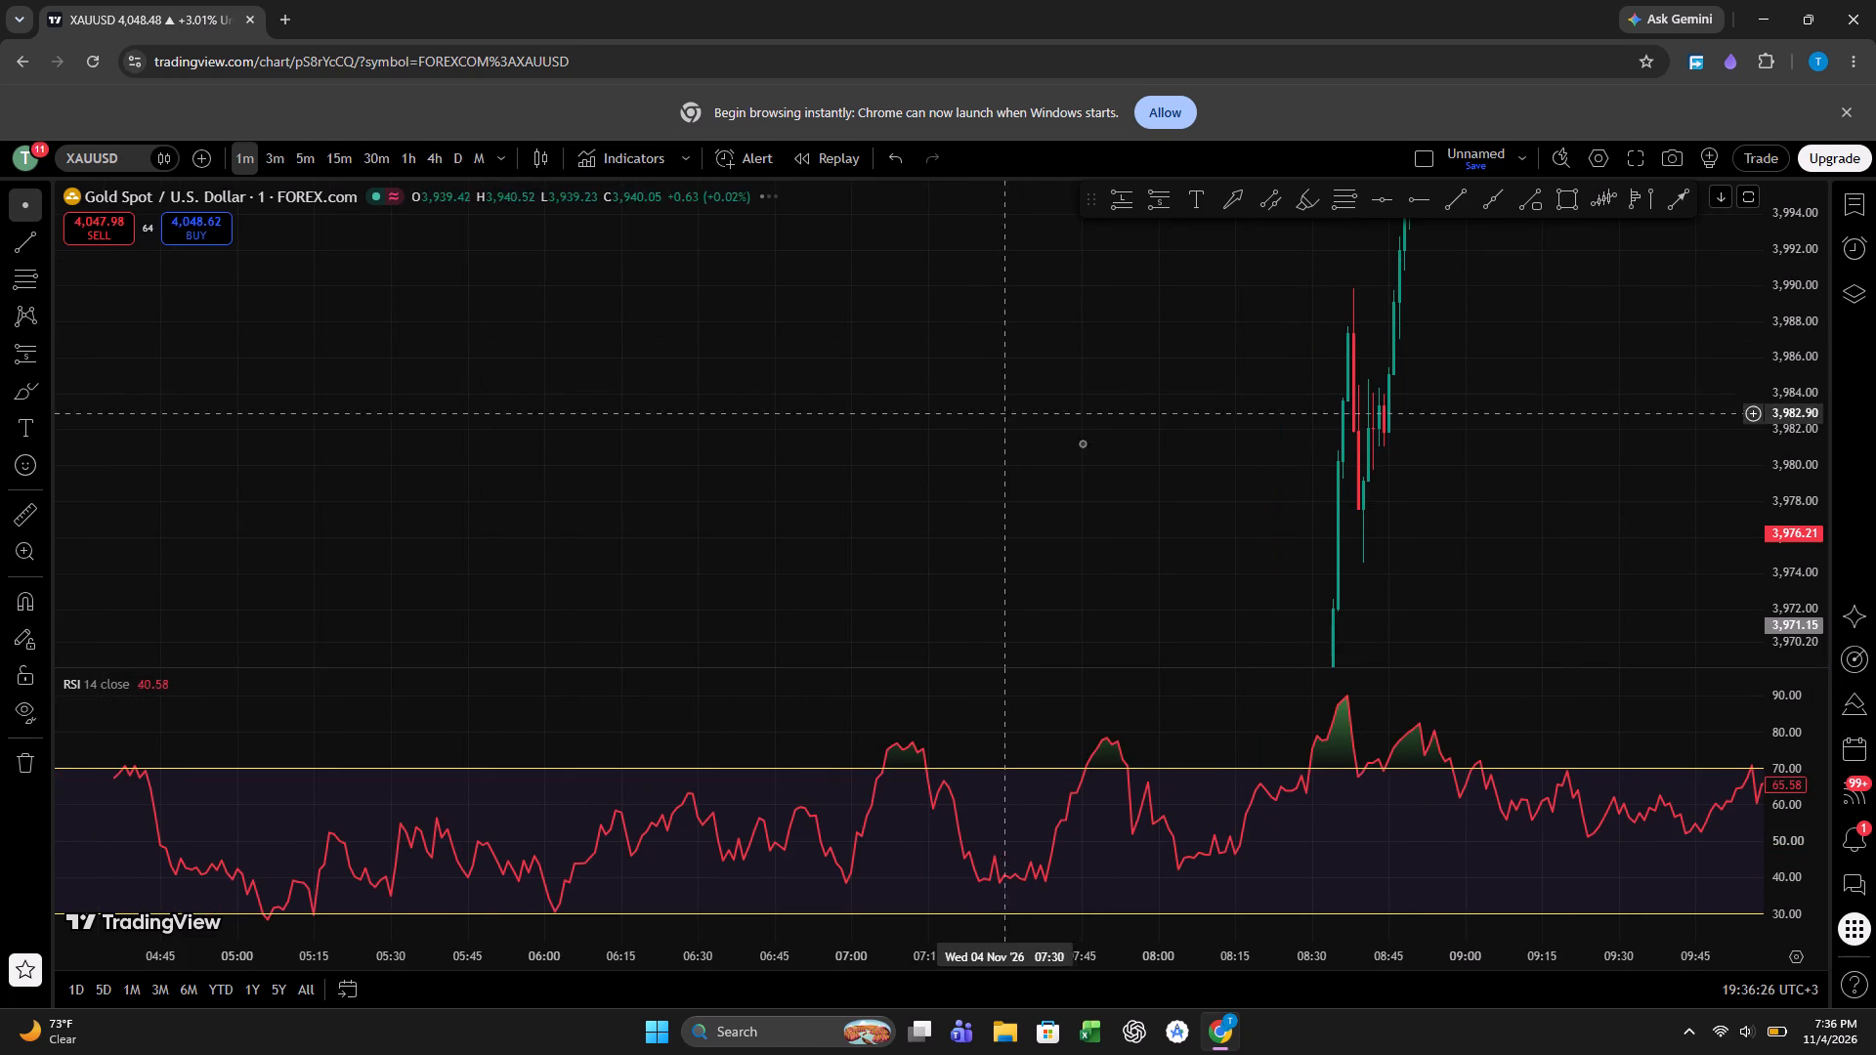
pyautogui.moveTo(1789, 334); pyautogui.dragTo(1792, 731)
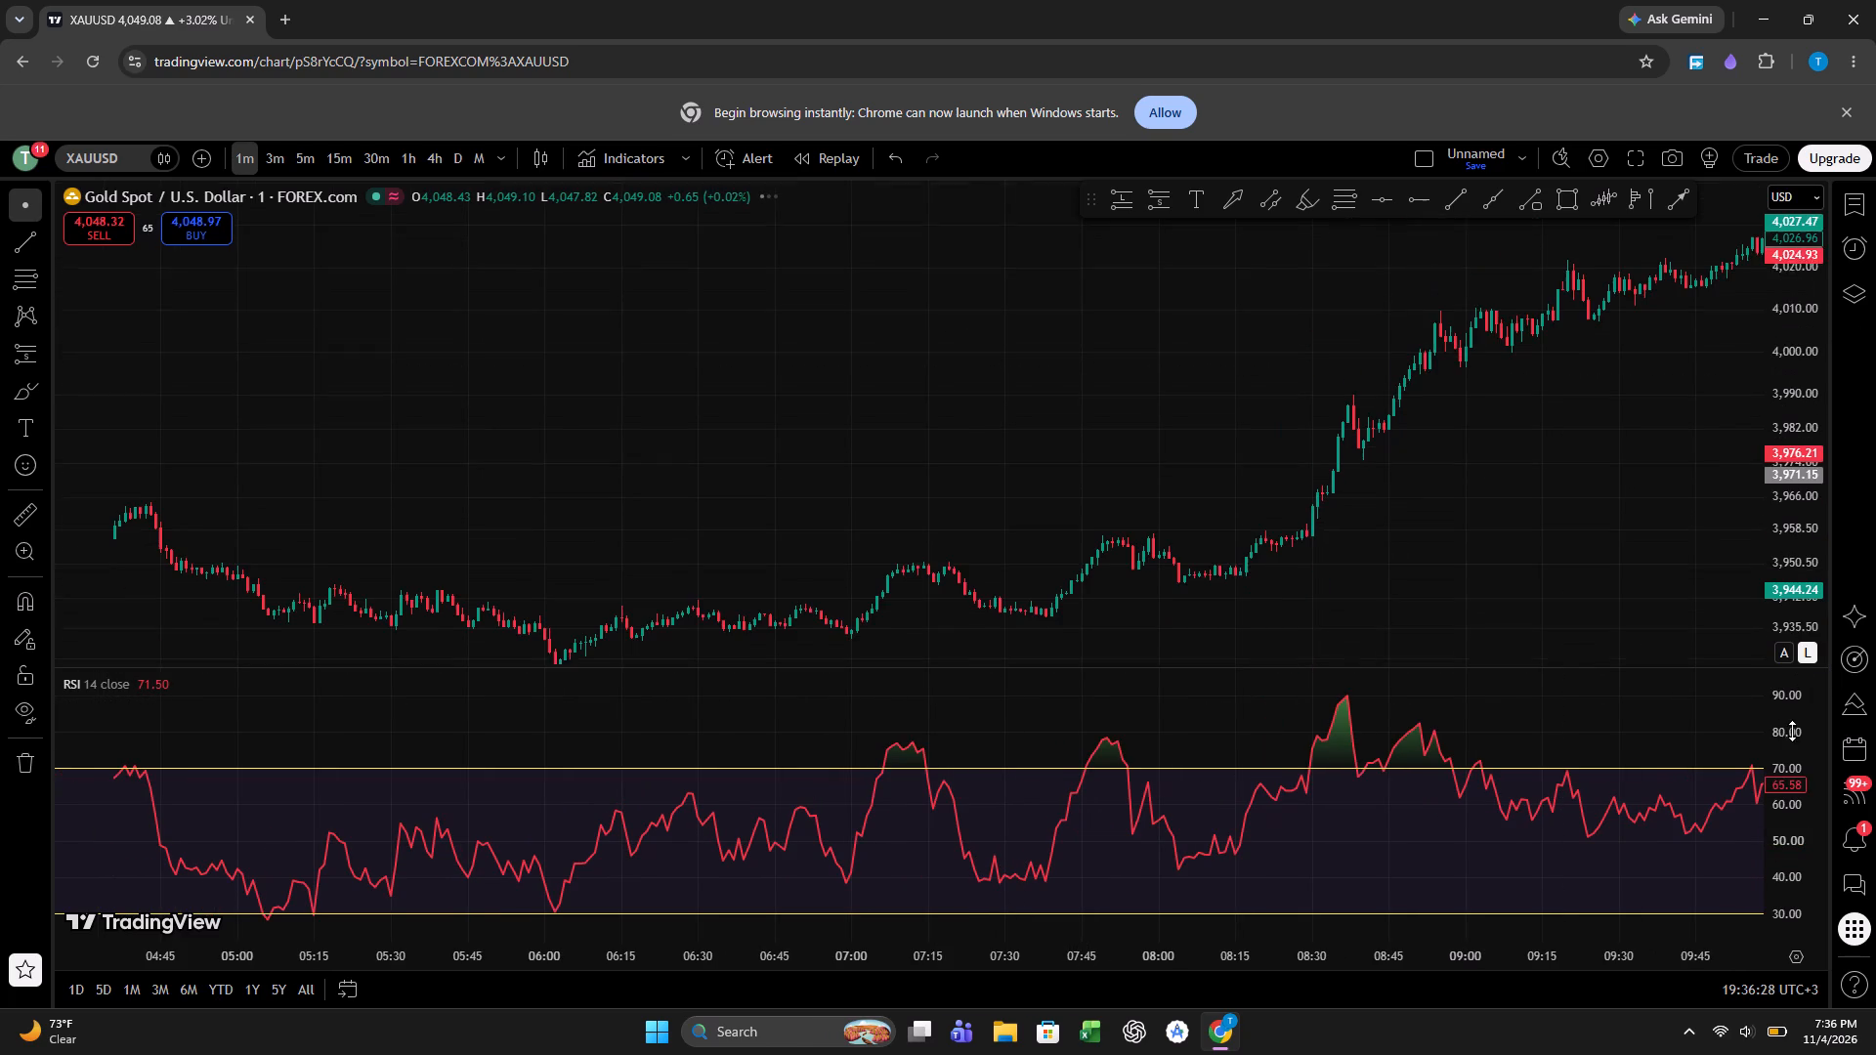
pyautogui.moveTo(1792, 731); pyautogui.dragTo(1801, 764)
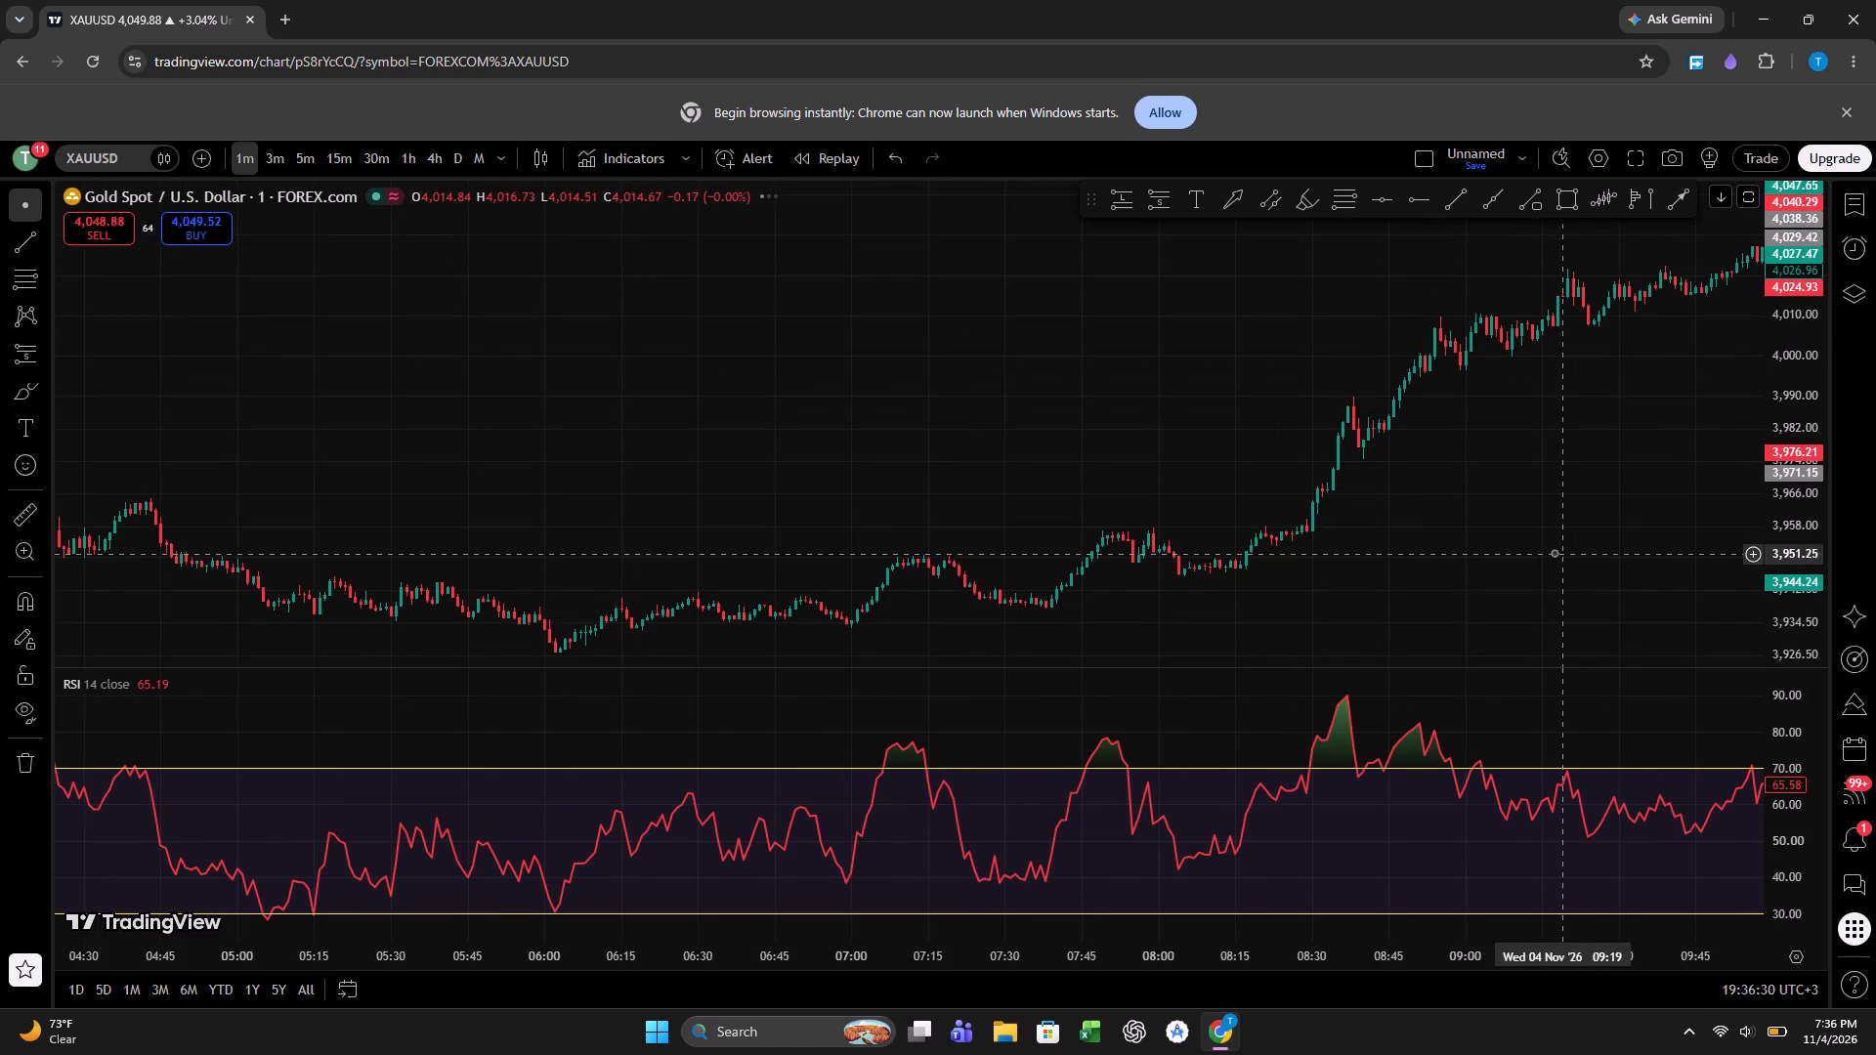
pyautogui.moveTo(1555, 553); pyautogui.dragTo(1525, 484)
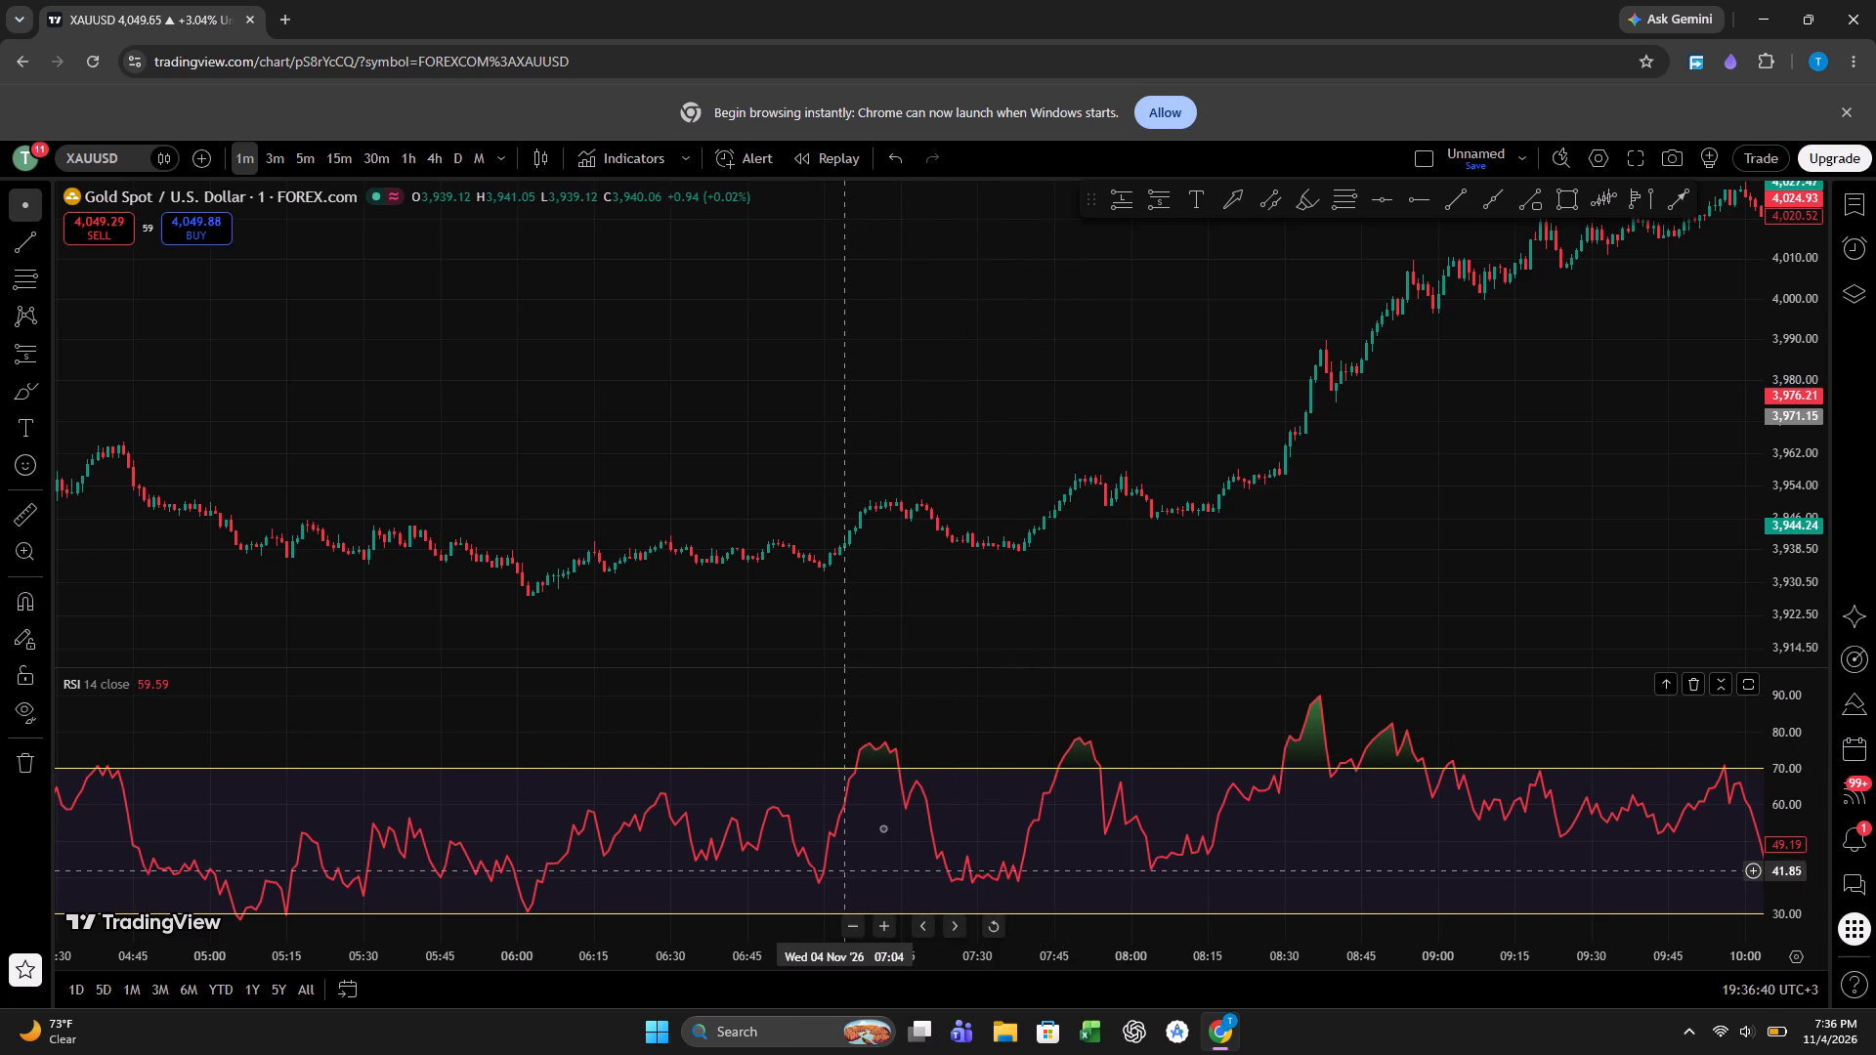
pyautogui.moveTo(1794, 503); pyautogui.dragTo(1793, 500)
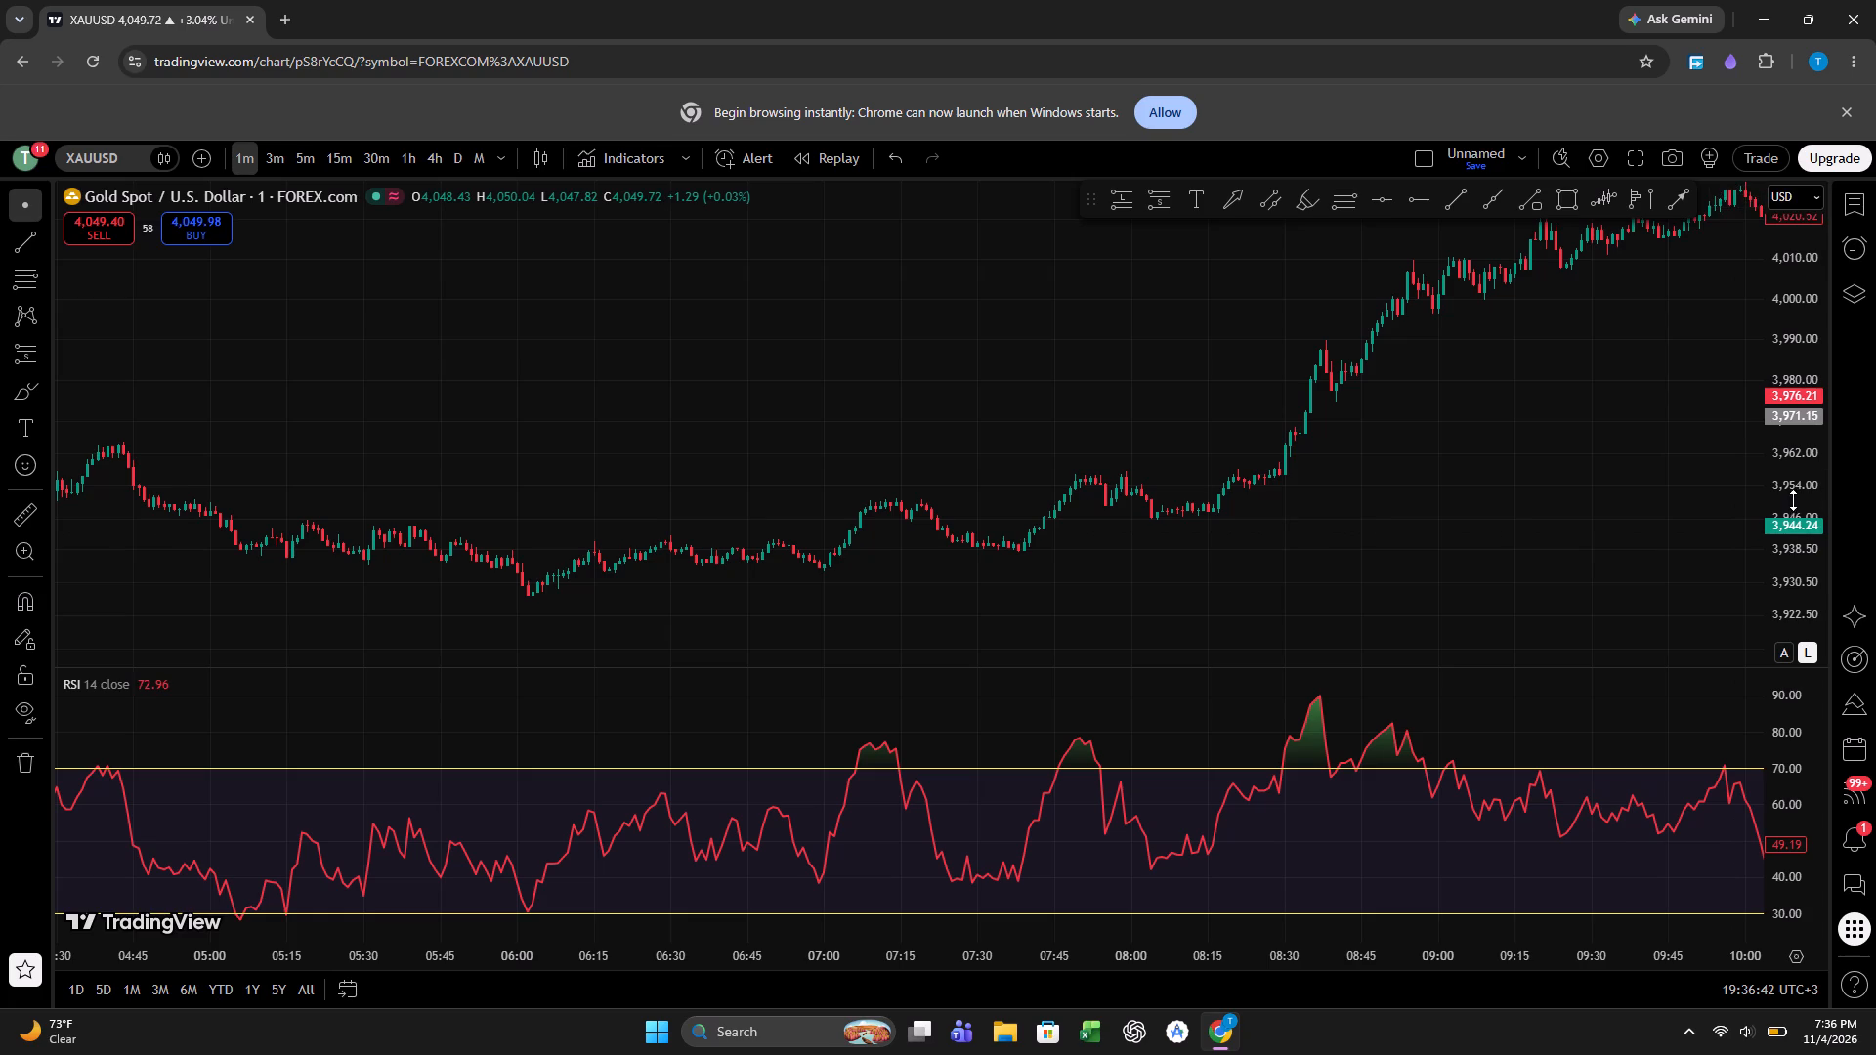
pyautogui.moveTo(1793, 500); pyautogui.dragTo(1754, 379)
pyautogui.moveTo(1478, 557); pyautogui.dragTo(1476, 542)
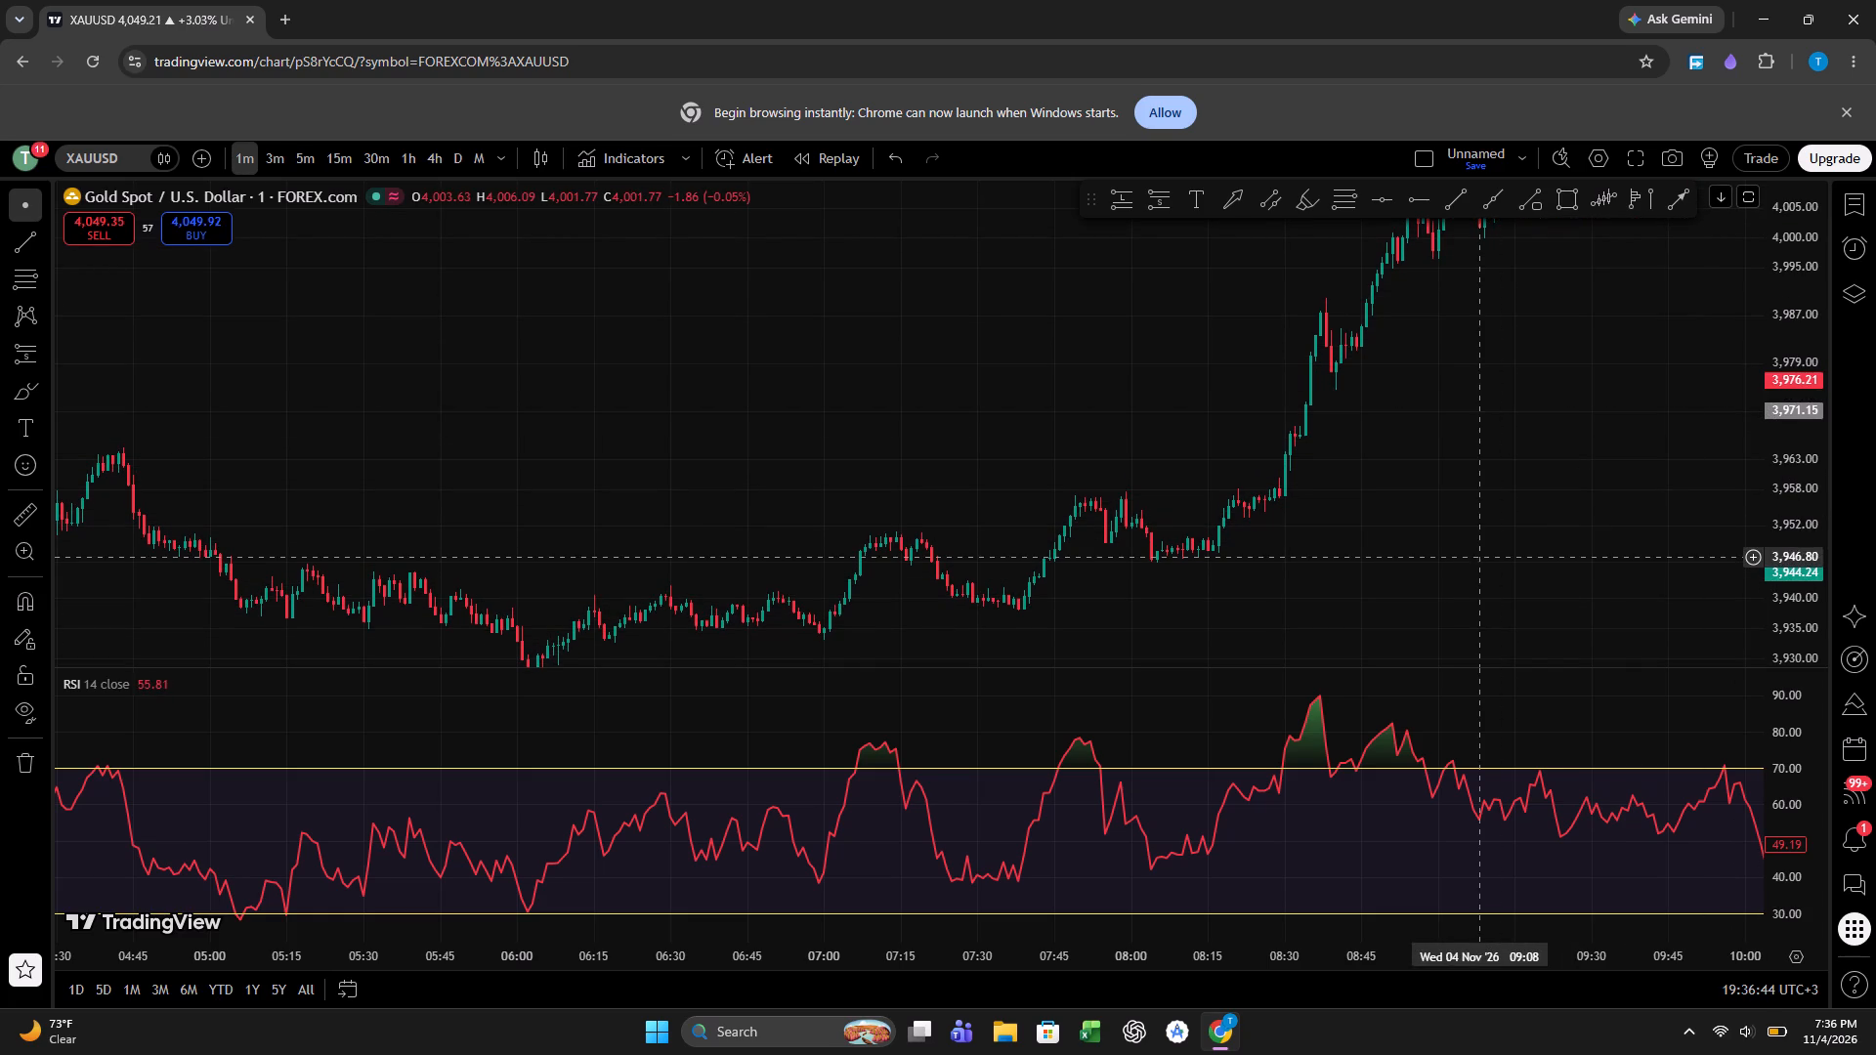
pyautogui.moveTo(1476, 542); pyautogui.dragTo(1450, 463)
pyautogui.moveTo(1792, 570); pyautogui.dragTo(1791, 560)
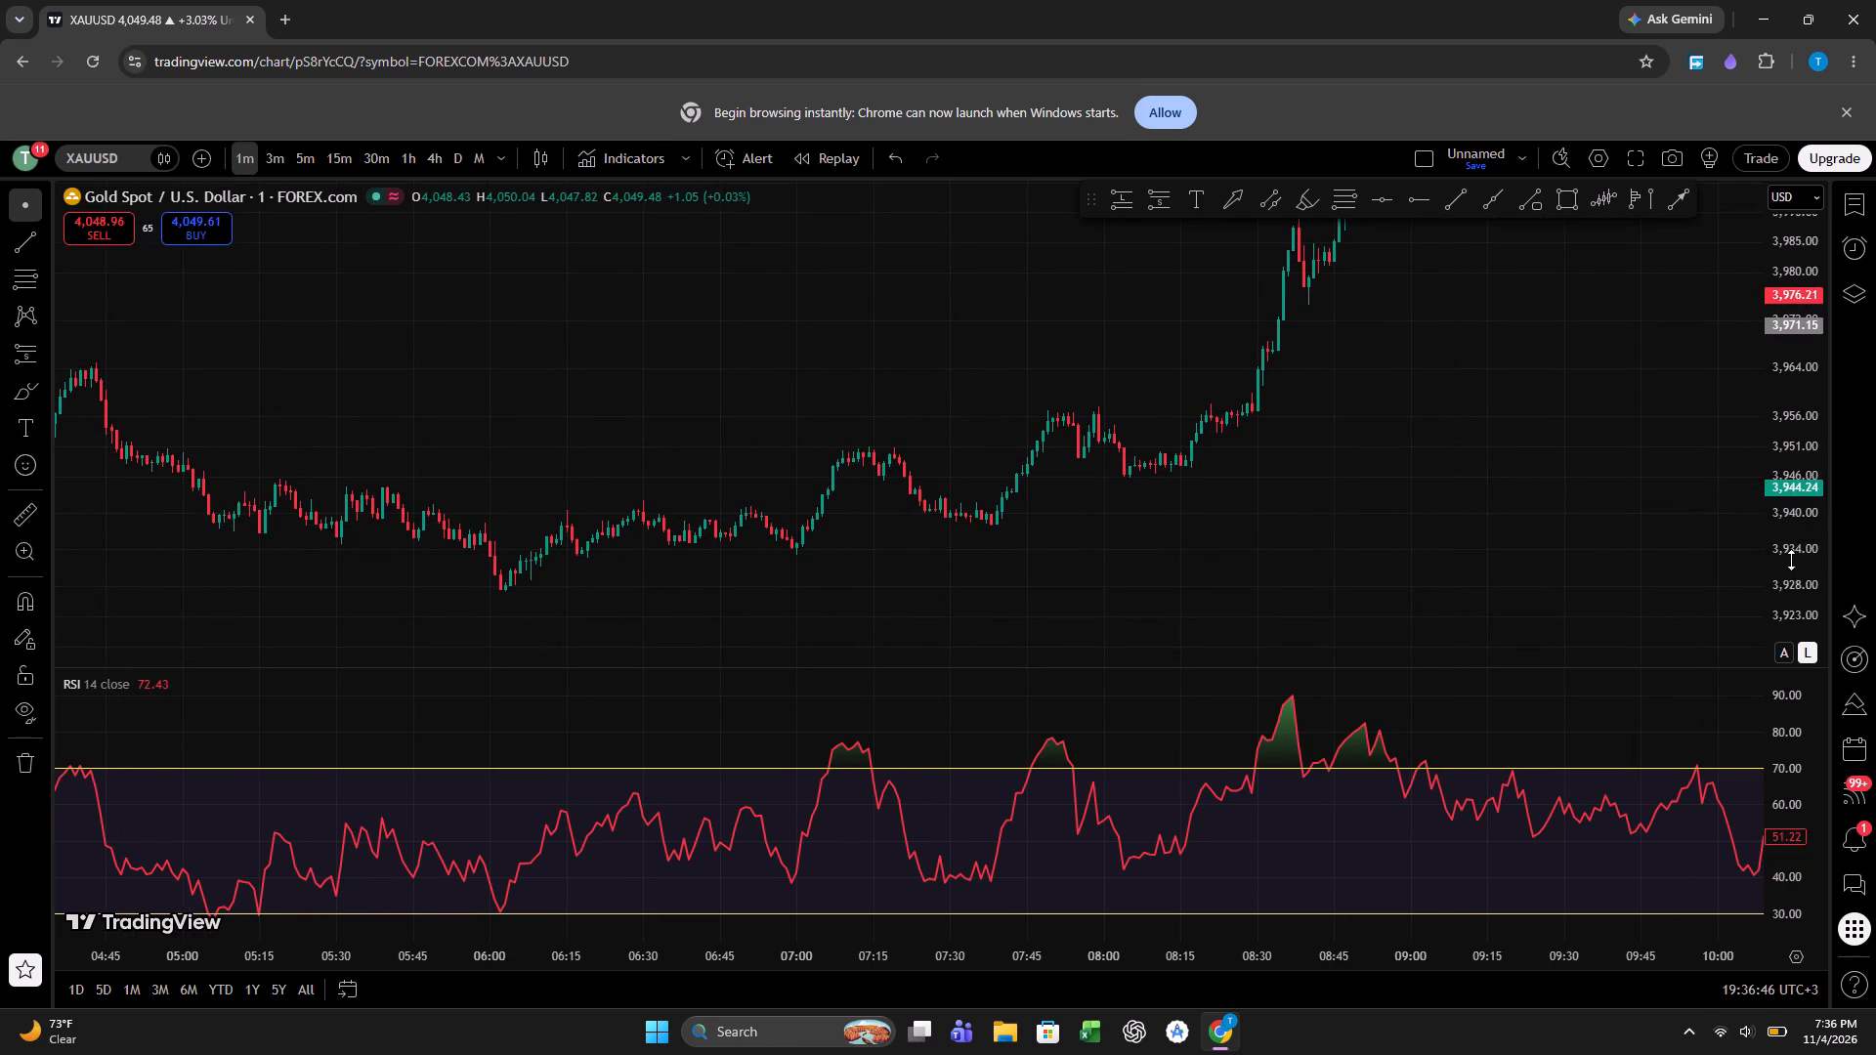
pyautogui.moveTo(1791, 560); pyautogui.dragTo(1771, 508)
pyautogui.moveTo(1329, 580); pyautogui.dragTo(1353, 583)
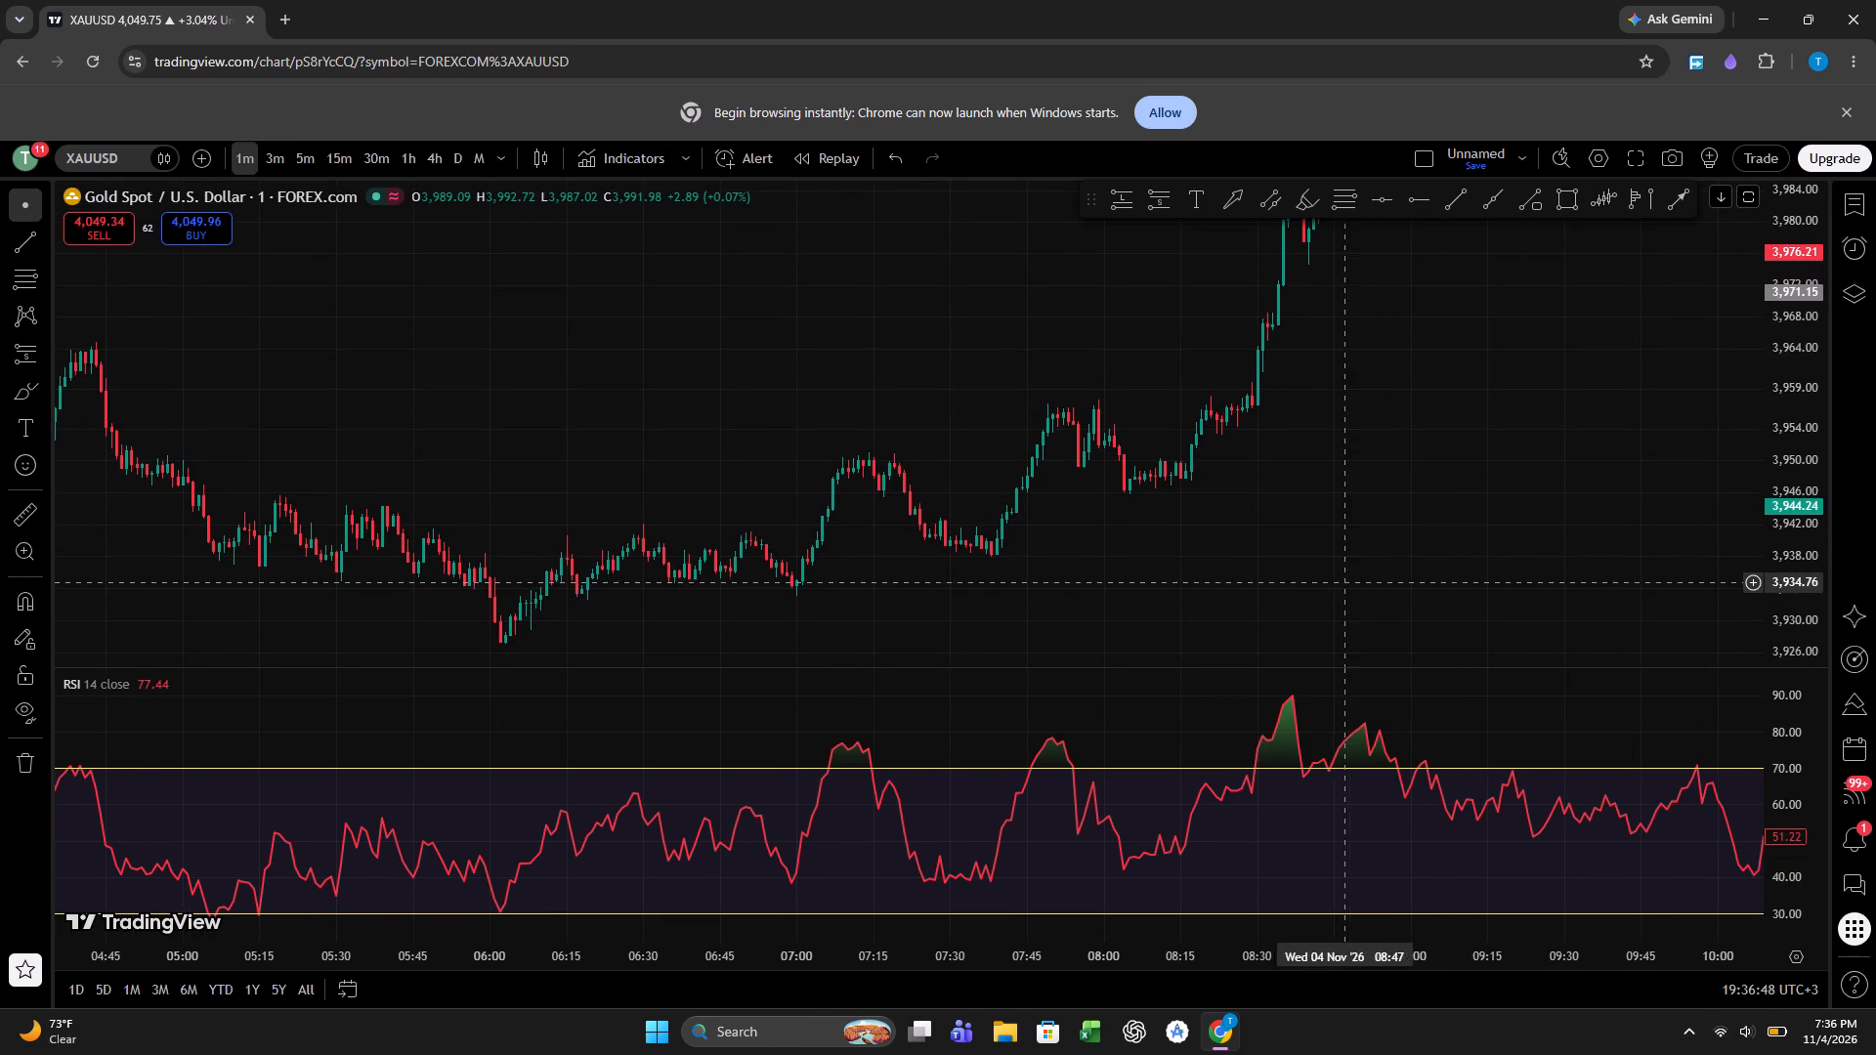
pyautogui.moveTo(1353, 583); pyautogui.dragTo(1854, 564)
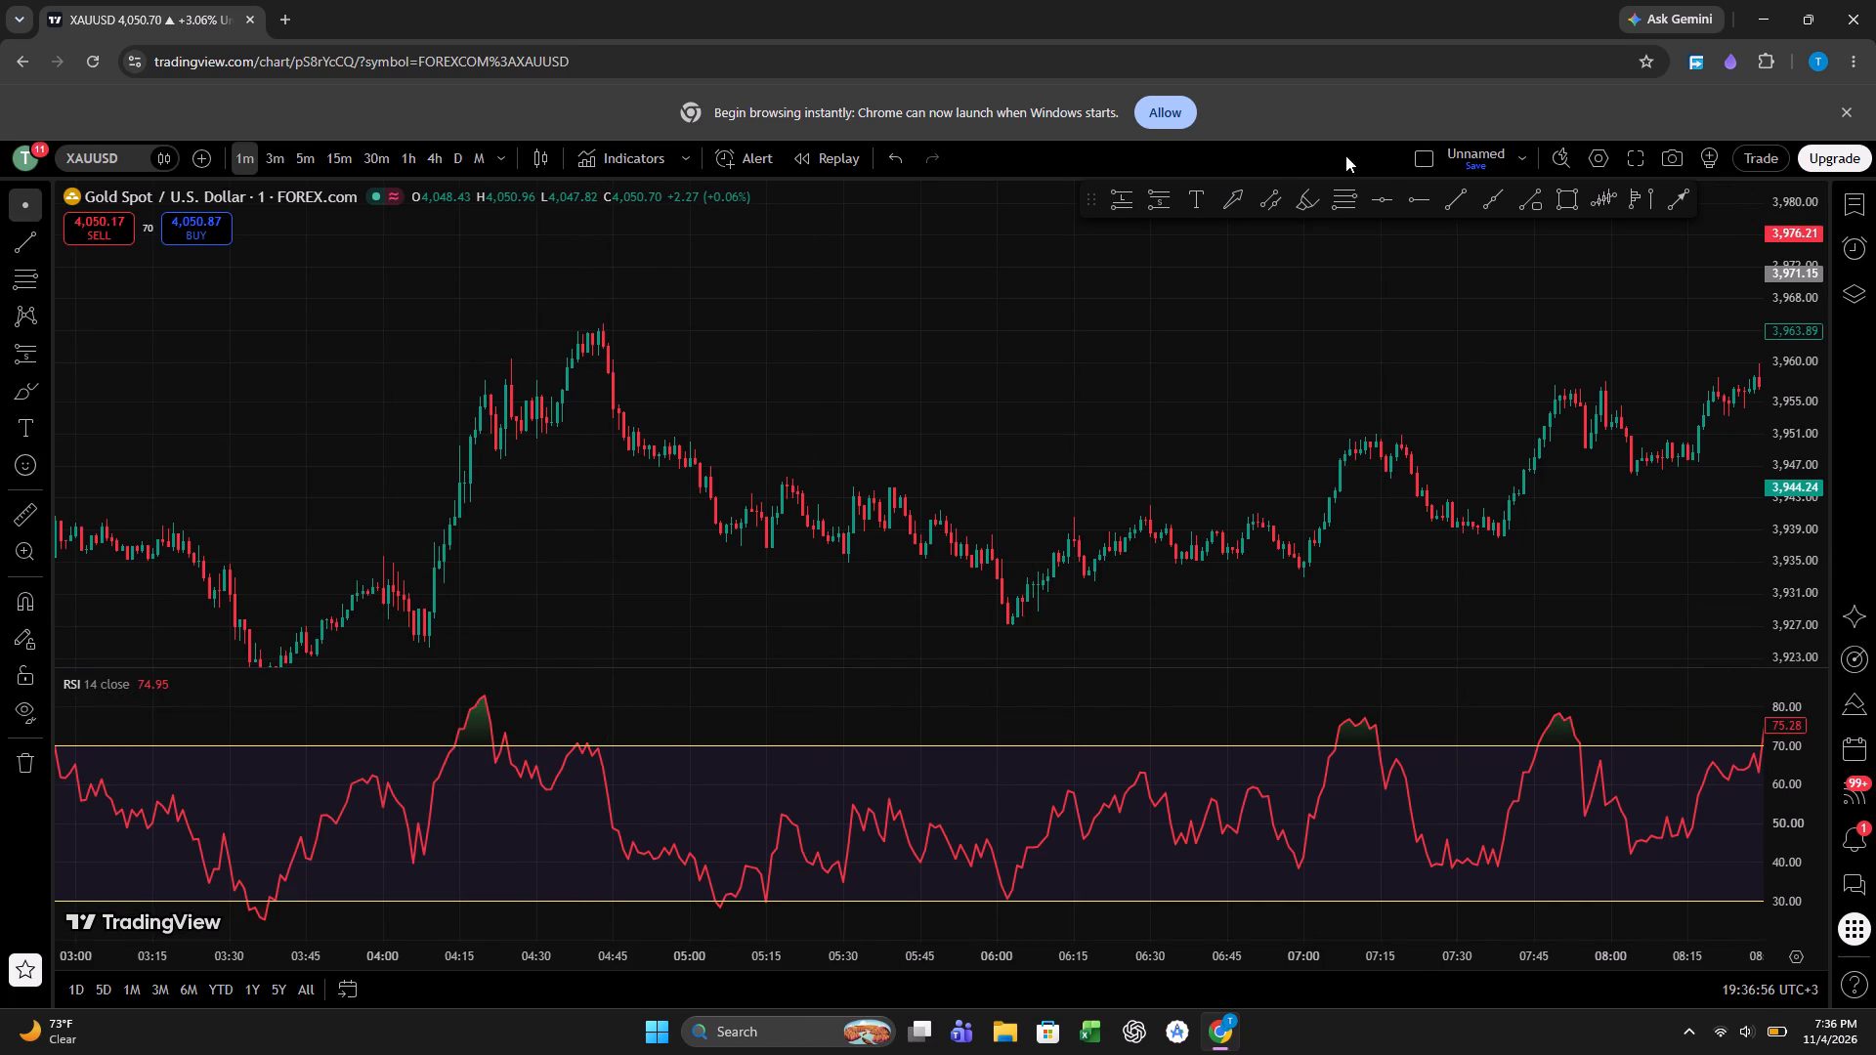
# Draw a trendline over the RSI peaks from 04:20 at about 82.1 to 04:42 at about 69.5.
pyautogui.click(1457, 190)
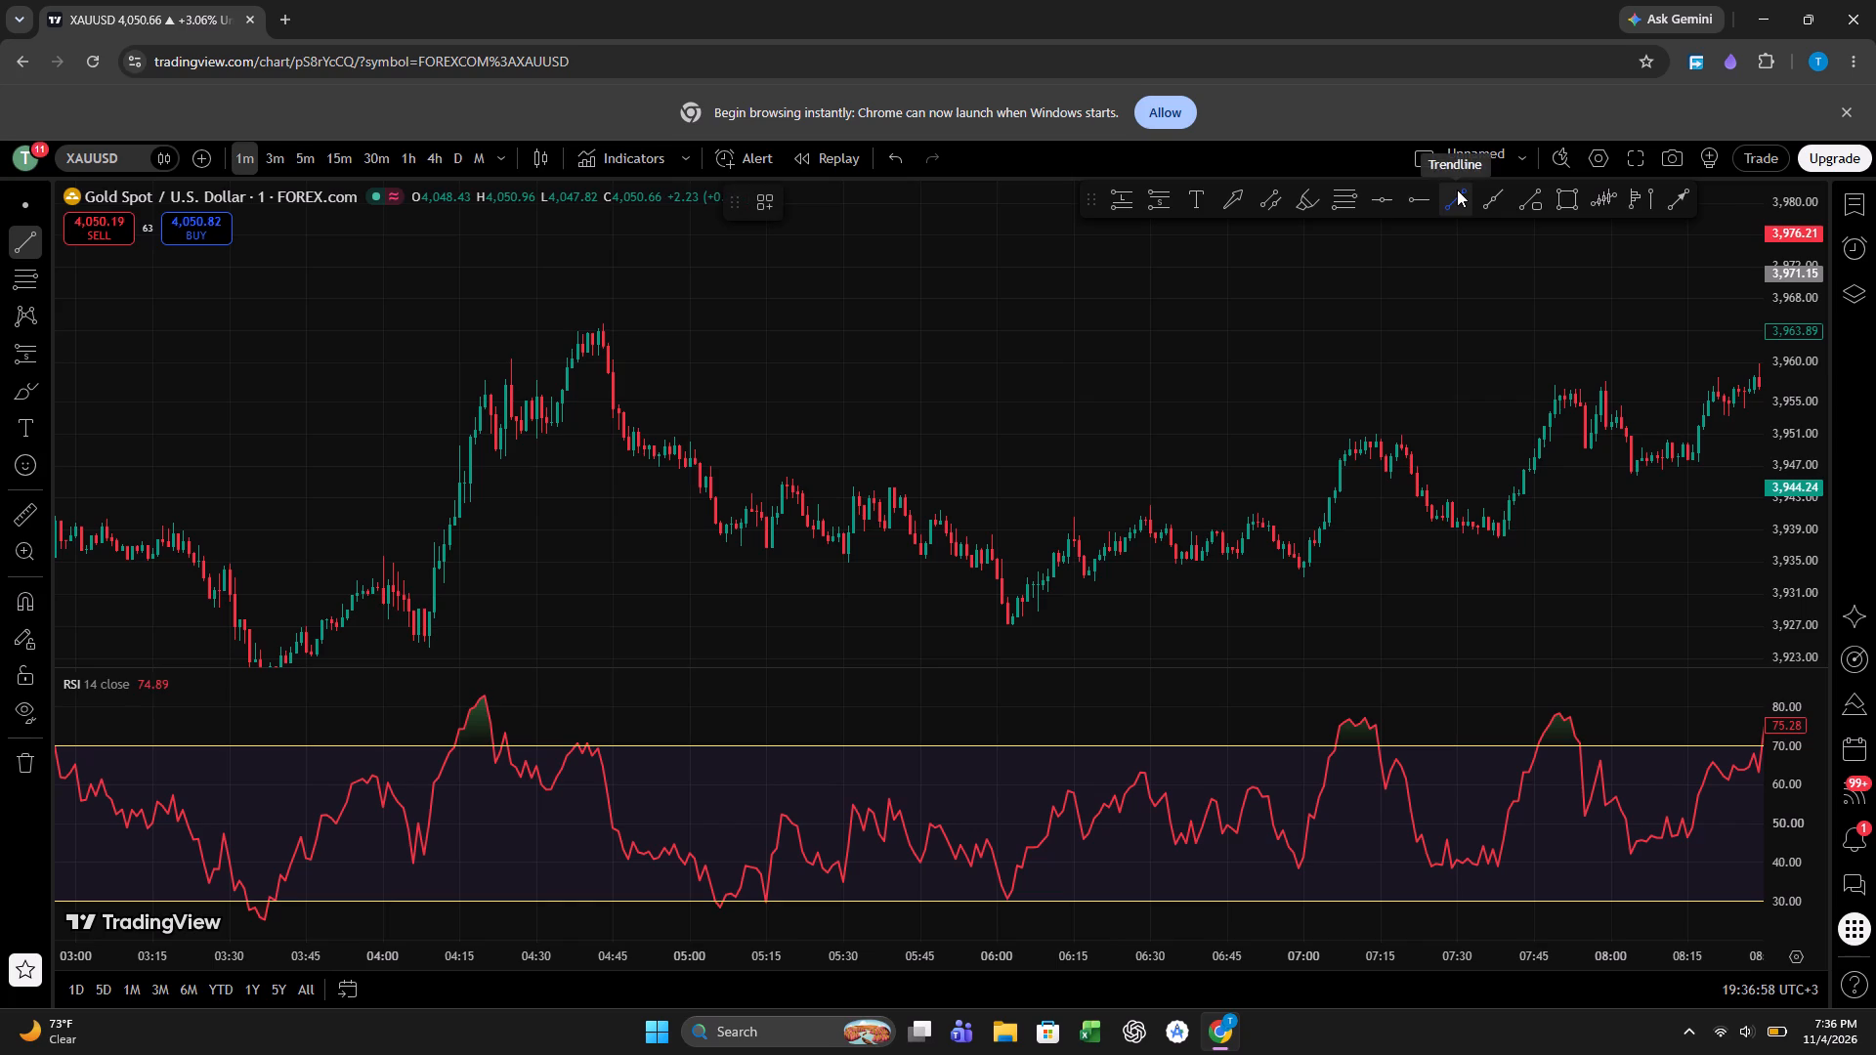
pyautogui.click(484, 698)
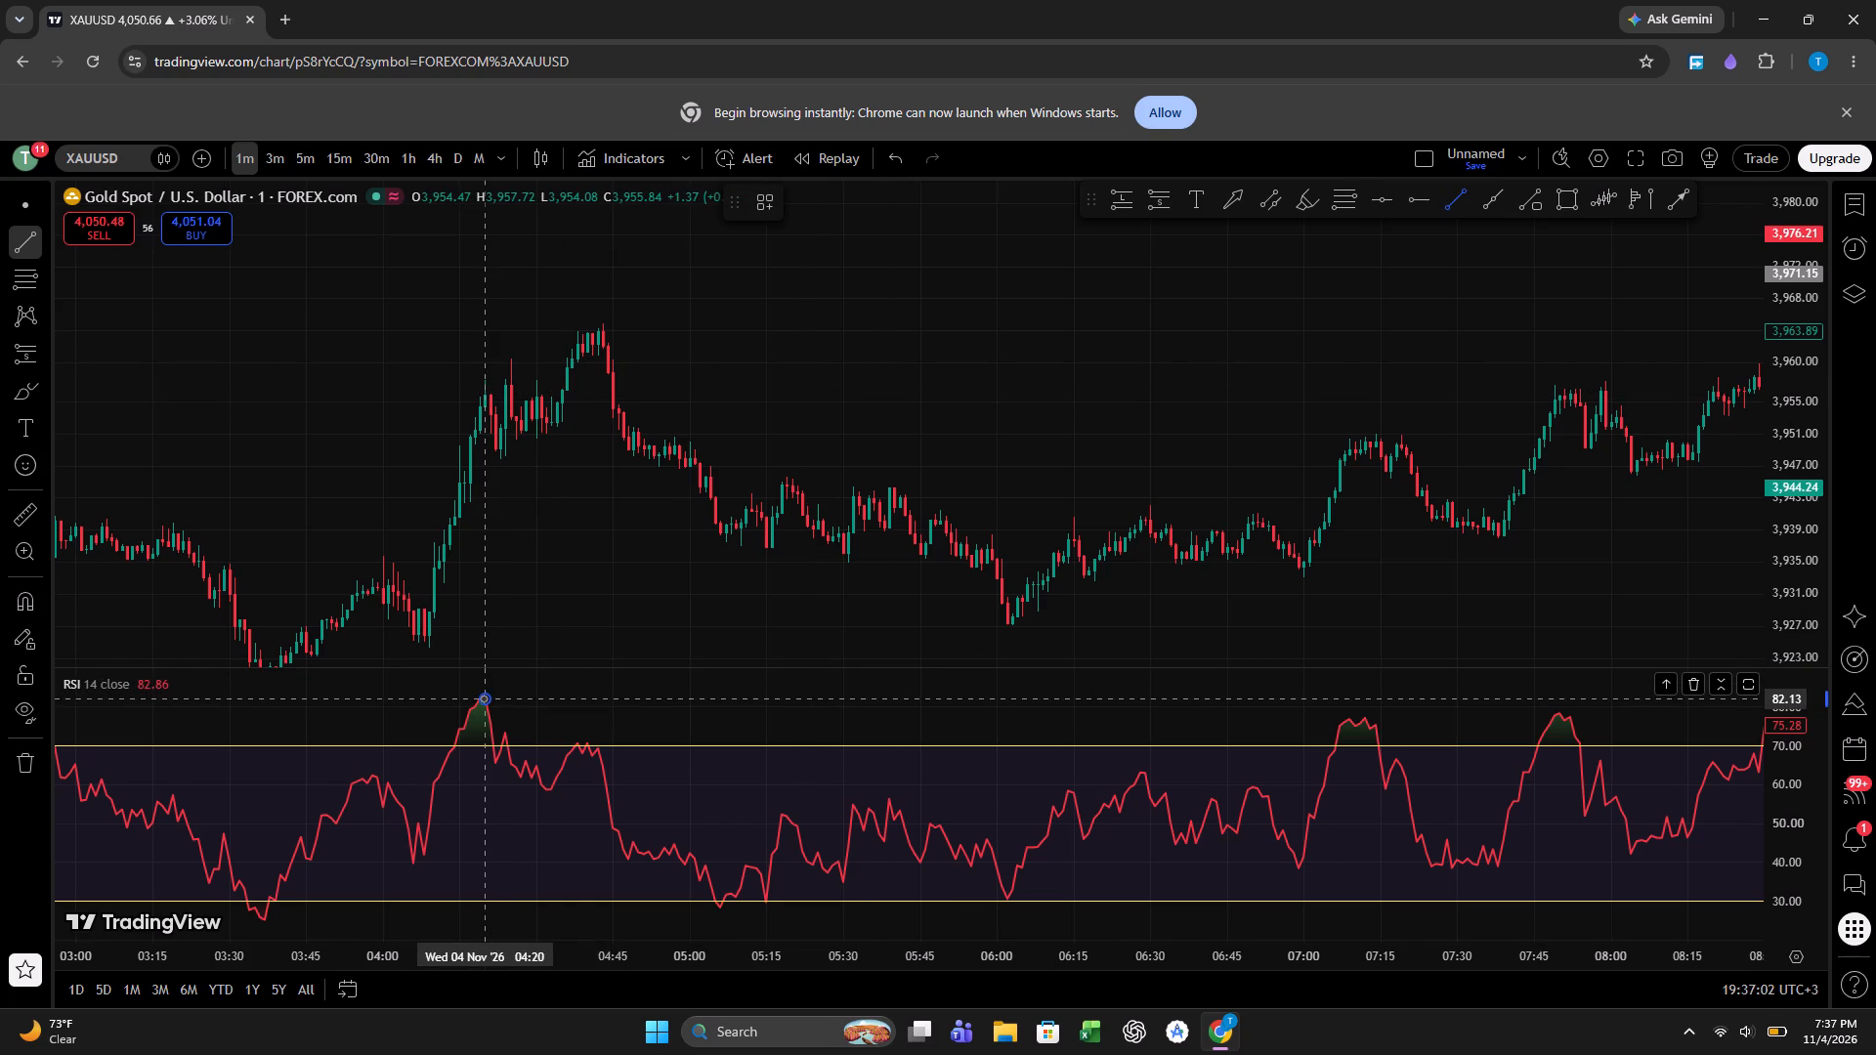
pyautogui.click(600, 747)
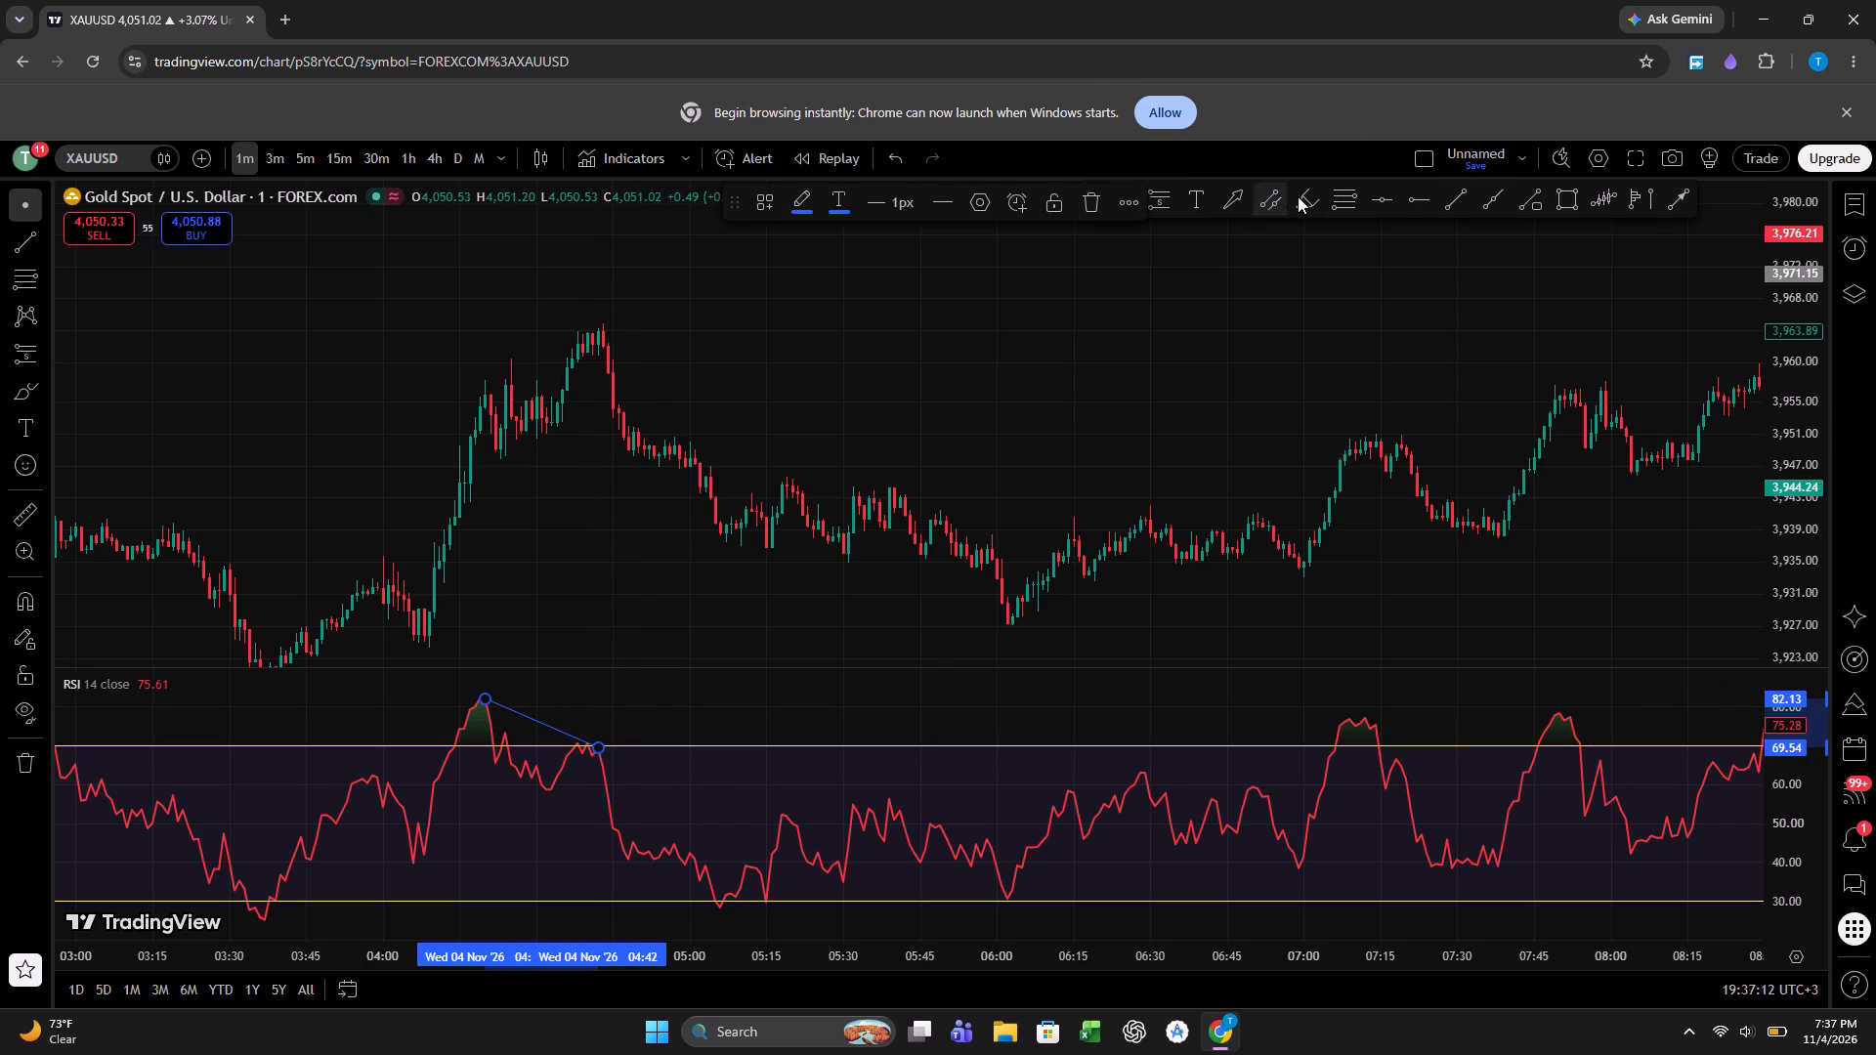
# Draw a matching trendline over the price highs from 04:20 at about 3,957.5 to 04:43 at about 3,964.5.
pyautogui.click(1442, 196)
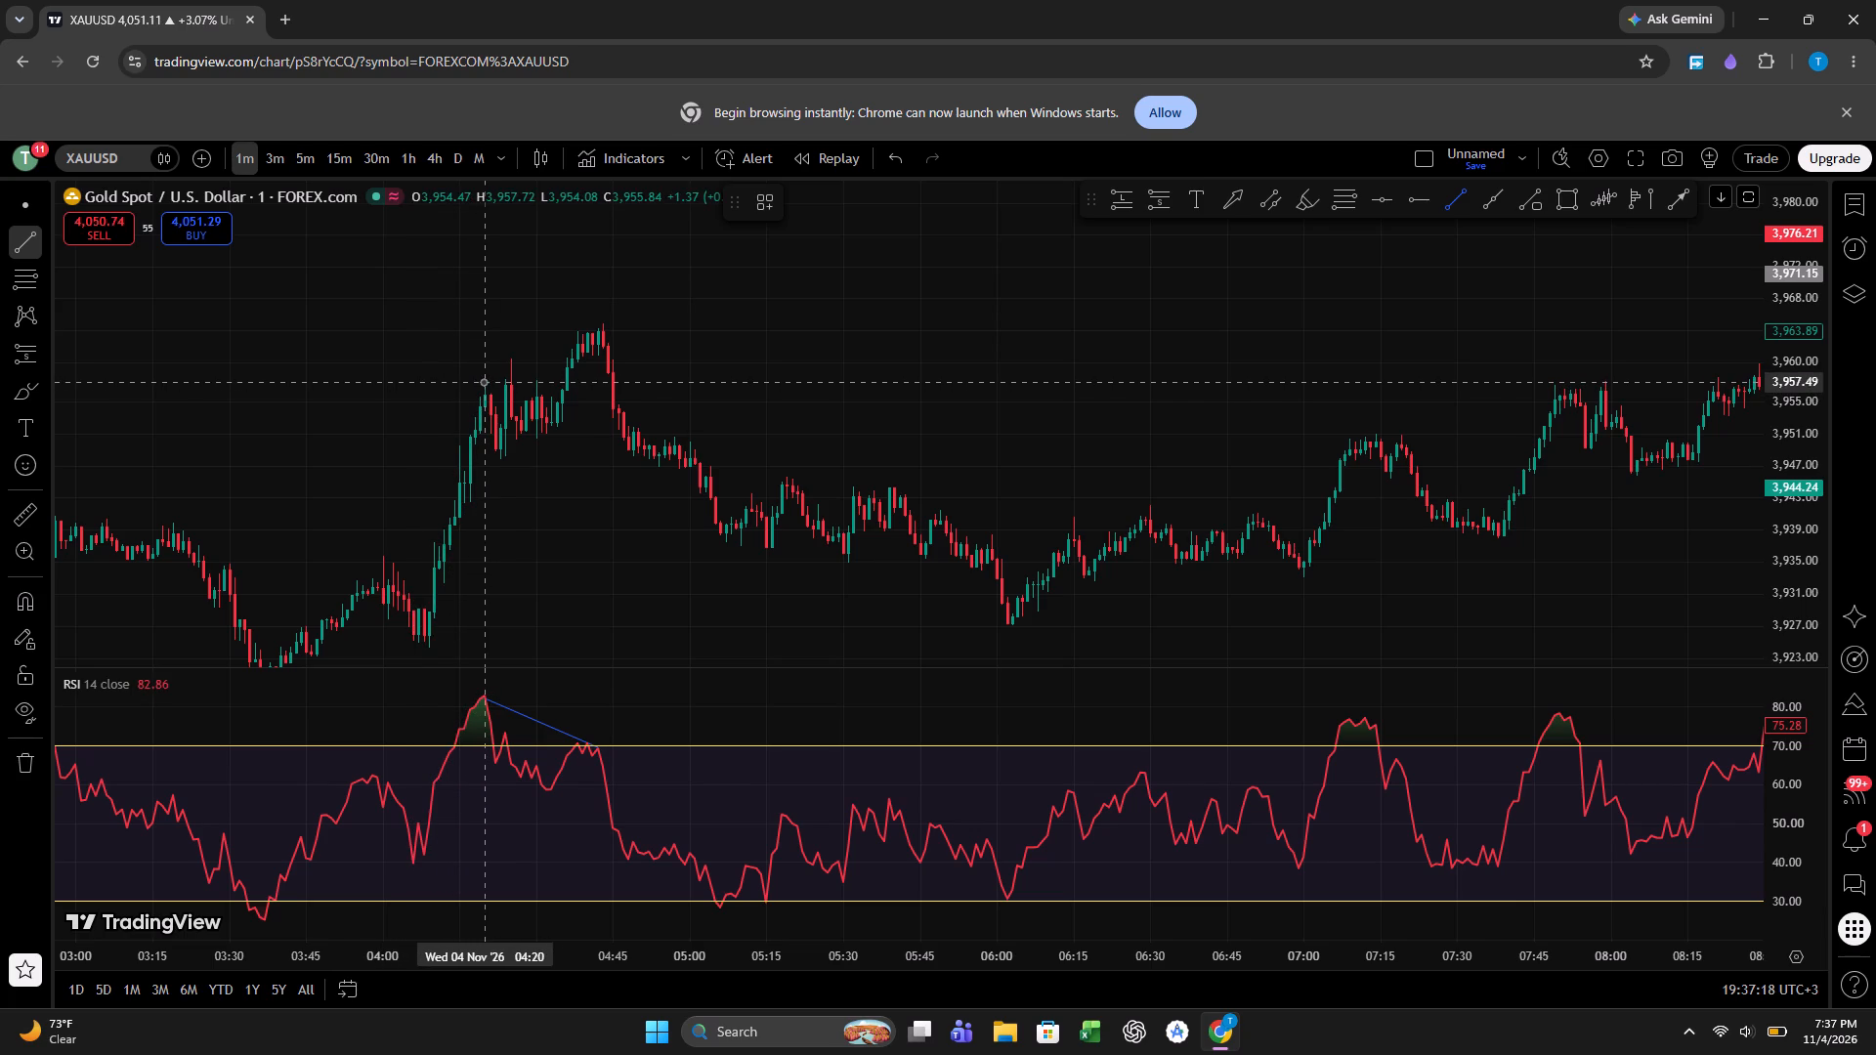
pyautogui.moveTo(484, 382); pyautogui.dragTo(602, 327)
pyautogui.click(602, 327)
pyautogui.click(790, 325)
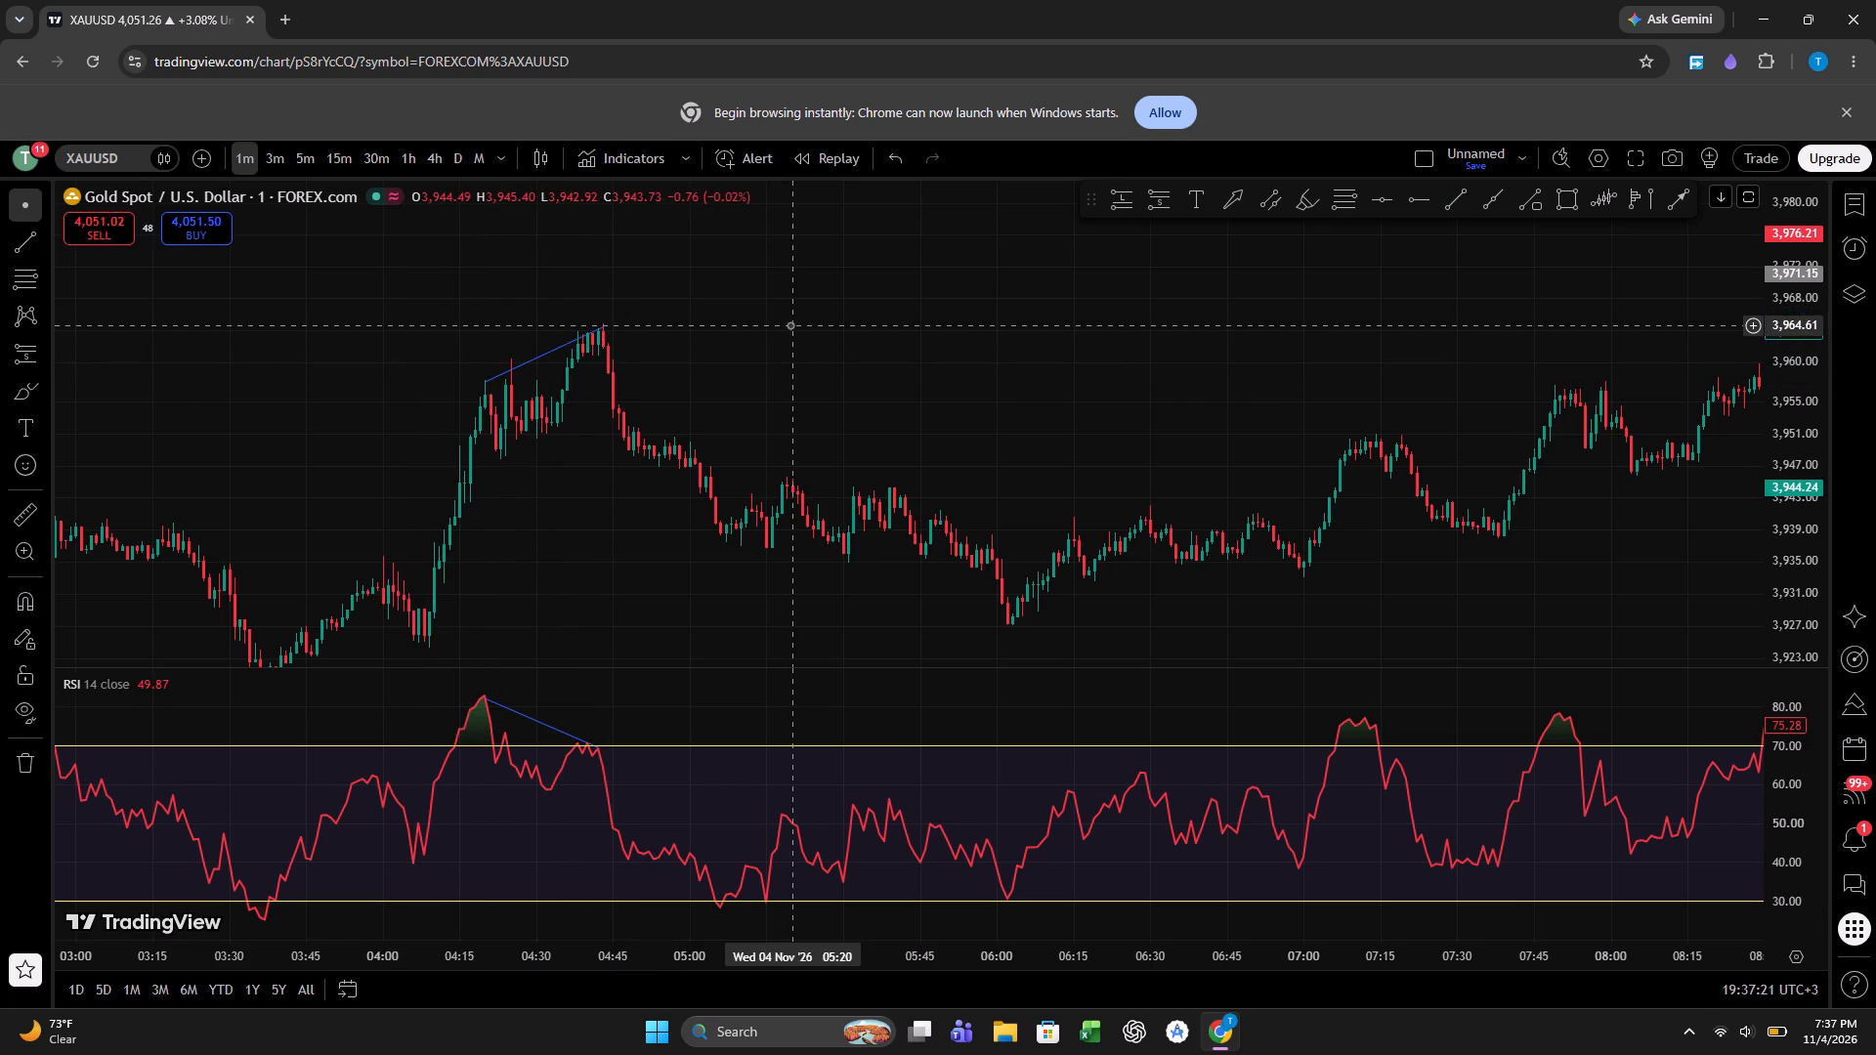
# Place a short position at 04:43 with entry at about 3,964.49 and set its target to about 3,952.47.
pyautogui.click(1144, 209)
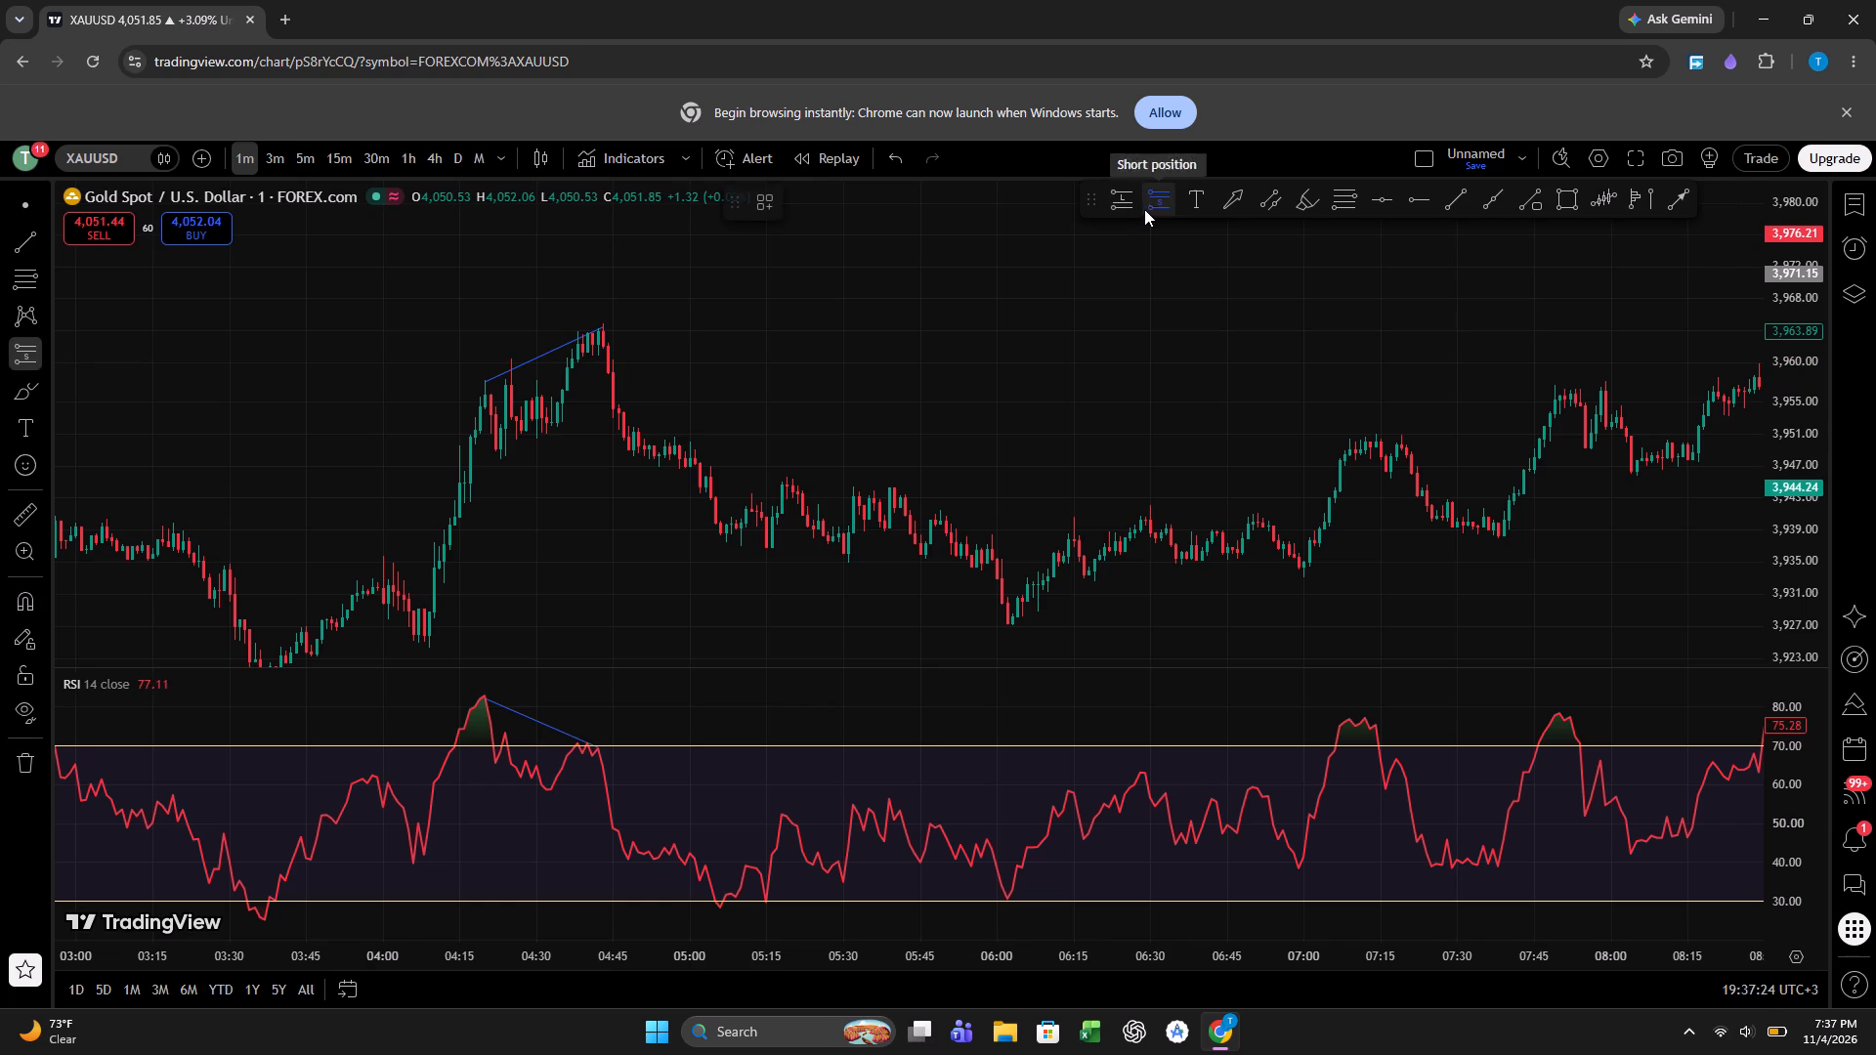
pyautogui.click(601, 326)
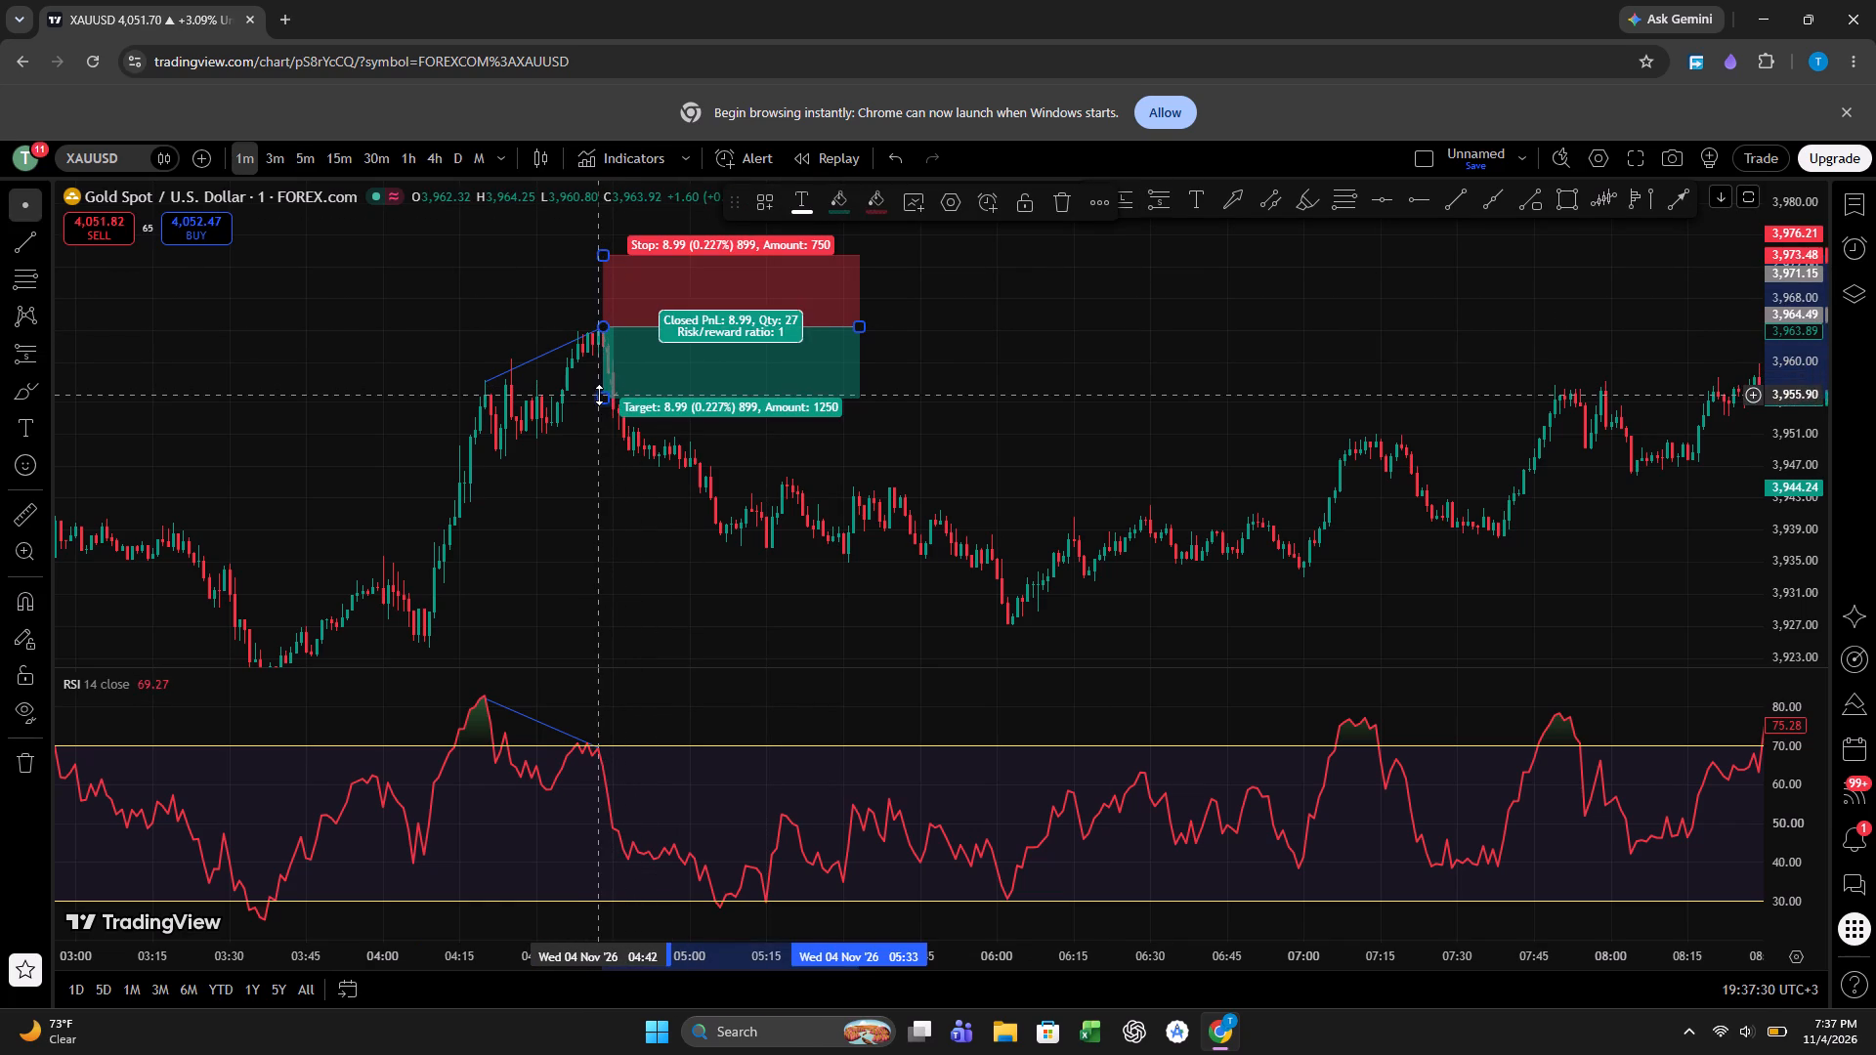
pyautogui.moveTo(605, 404); pyautogui.dragTo(613, 422)
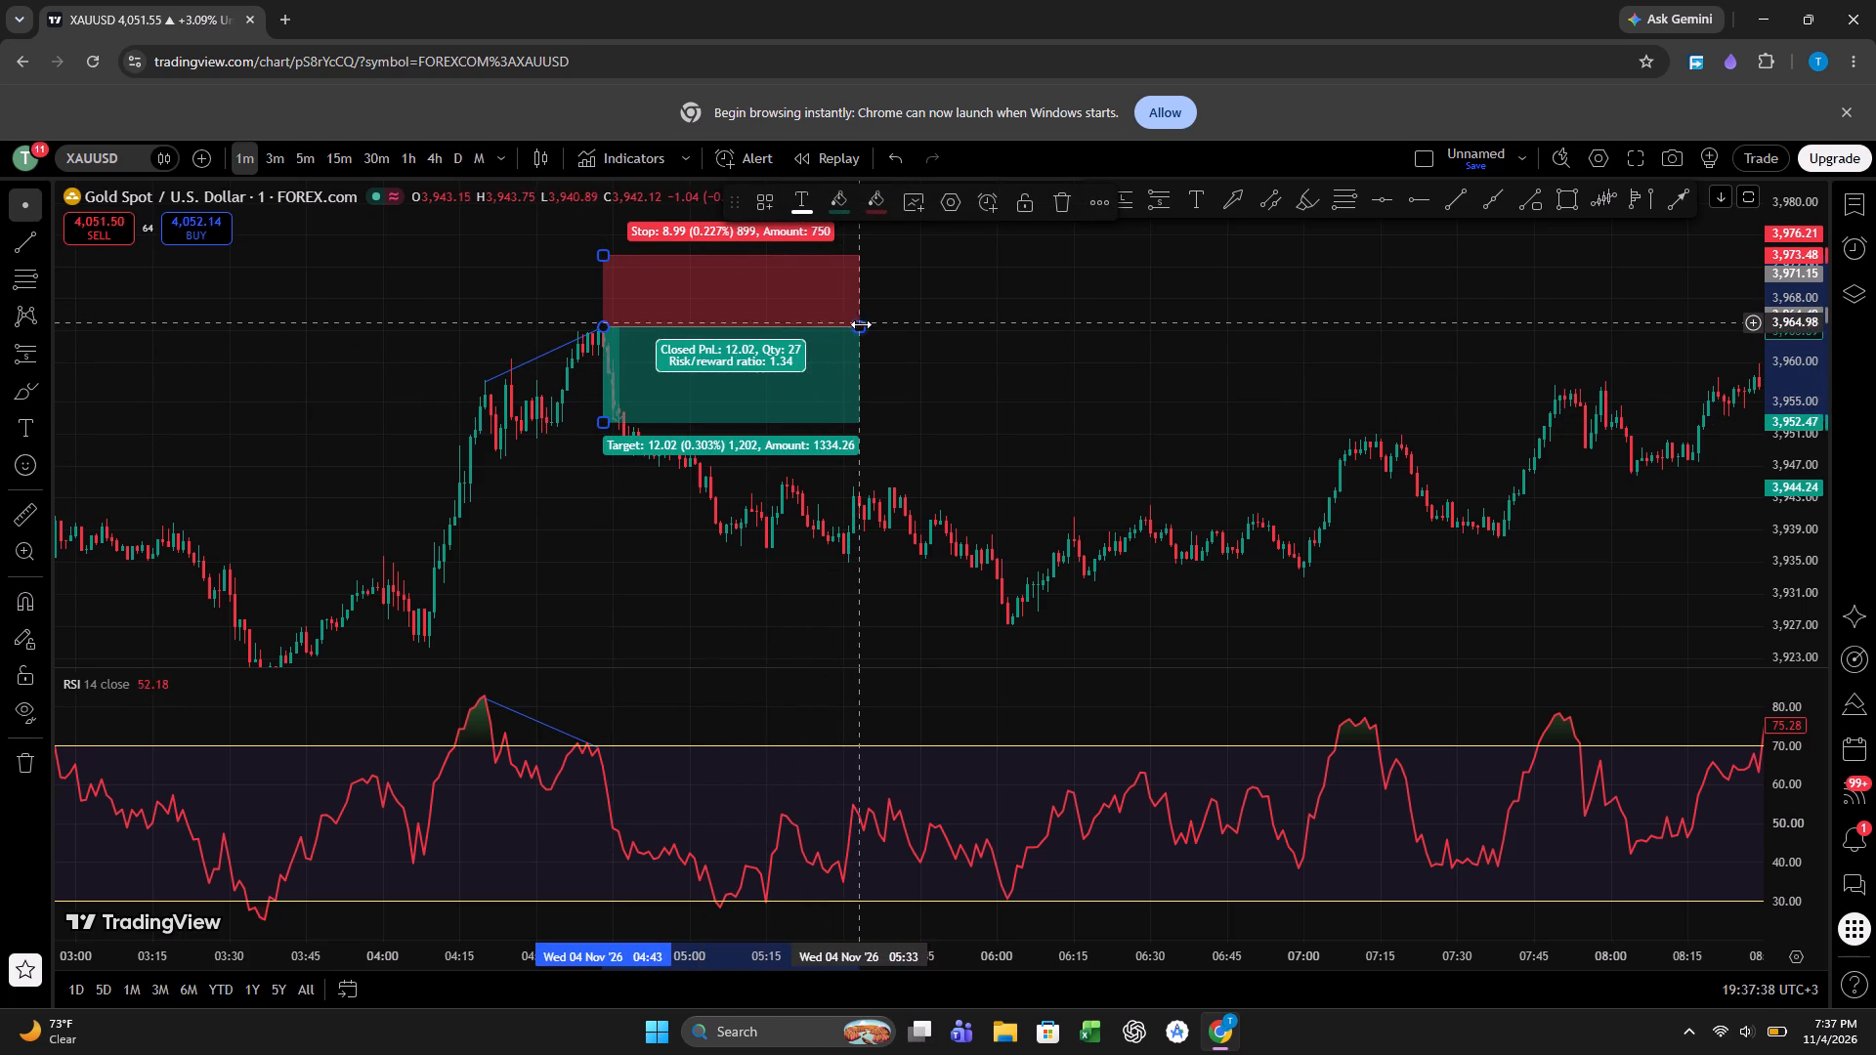
# Shorten the 04:43 short position so it ends at about 04:46.
pyautogui.moveTo(862, 326); pyautogui.dragTo(727, 303)
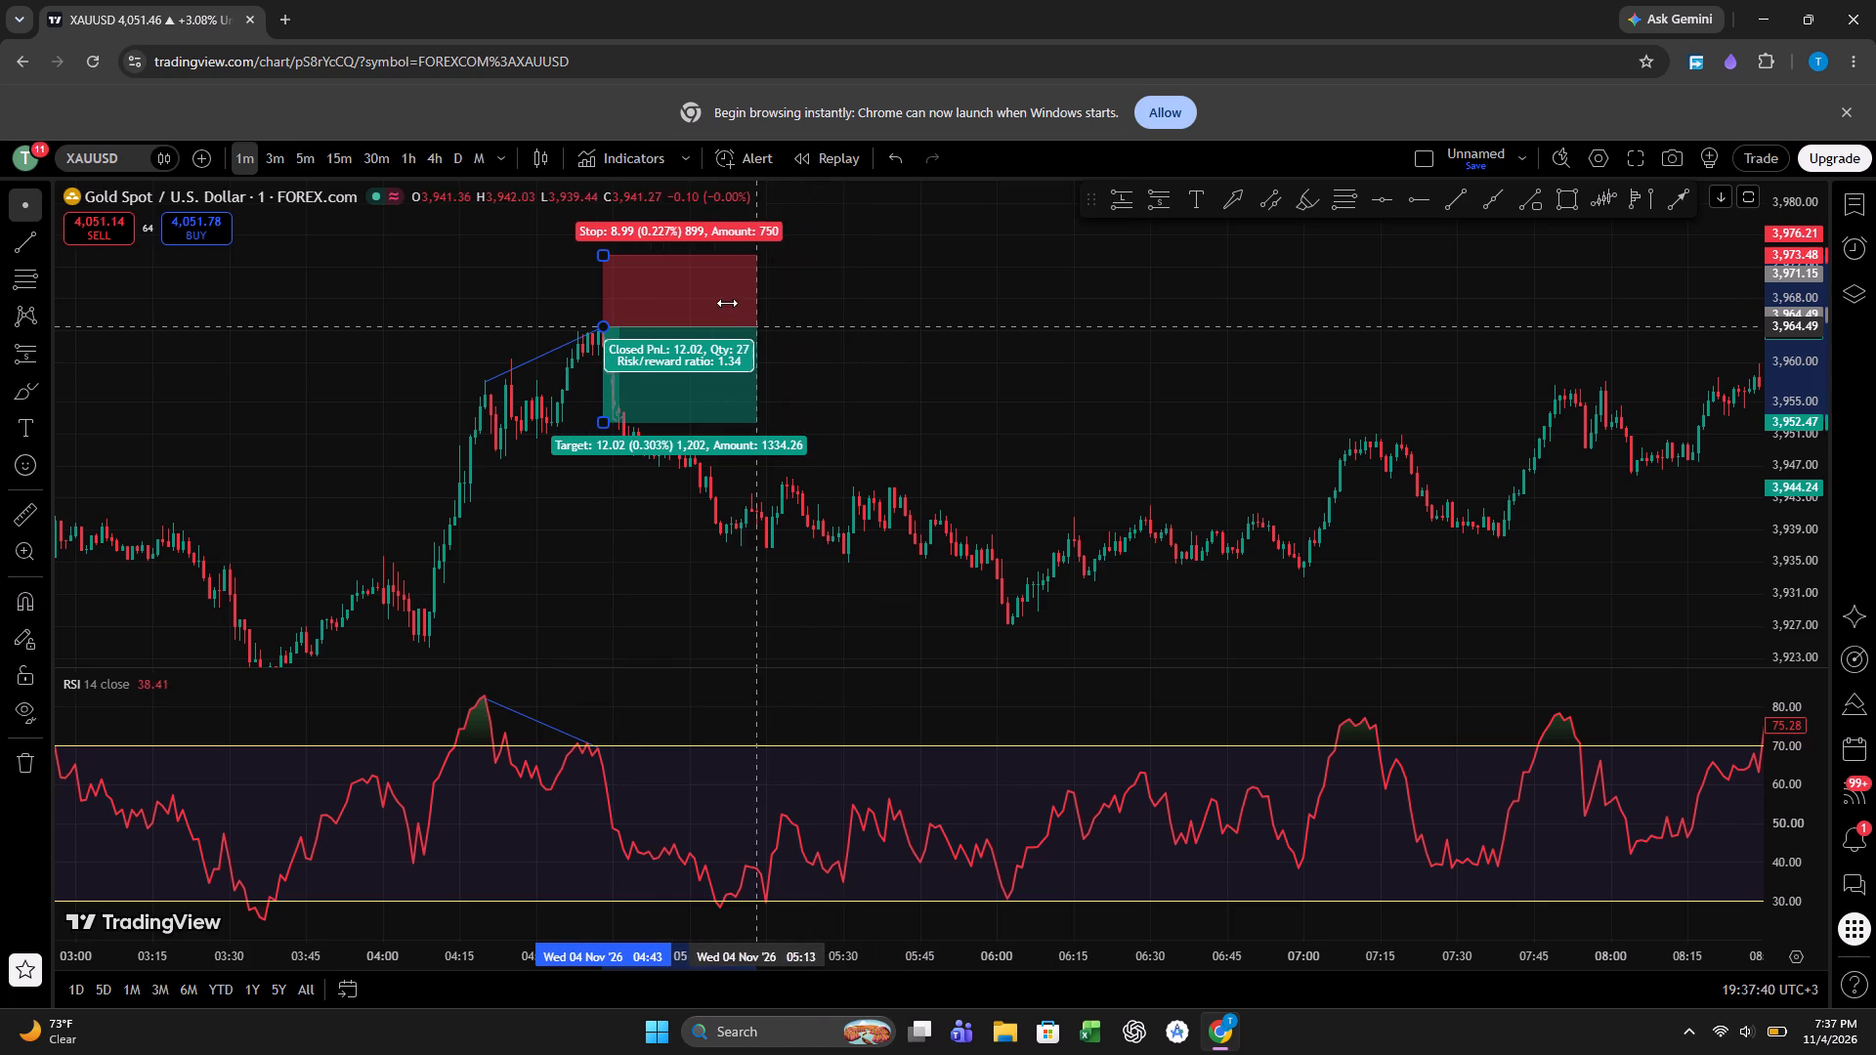
pyautogui.moveTo(727, 303); pyautogui.dragTo(618, 321)
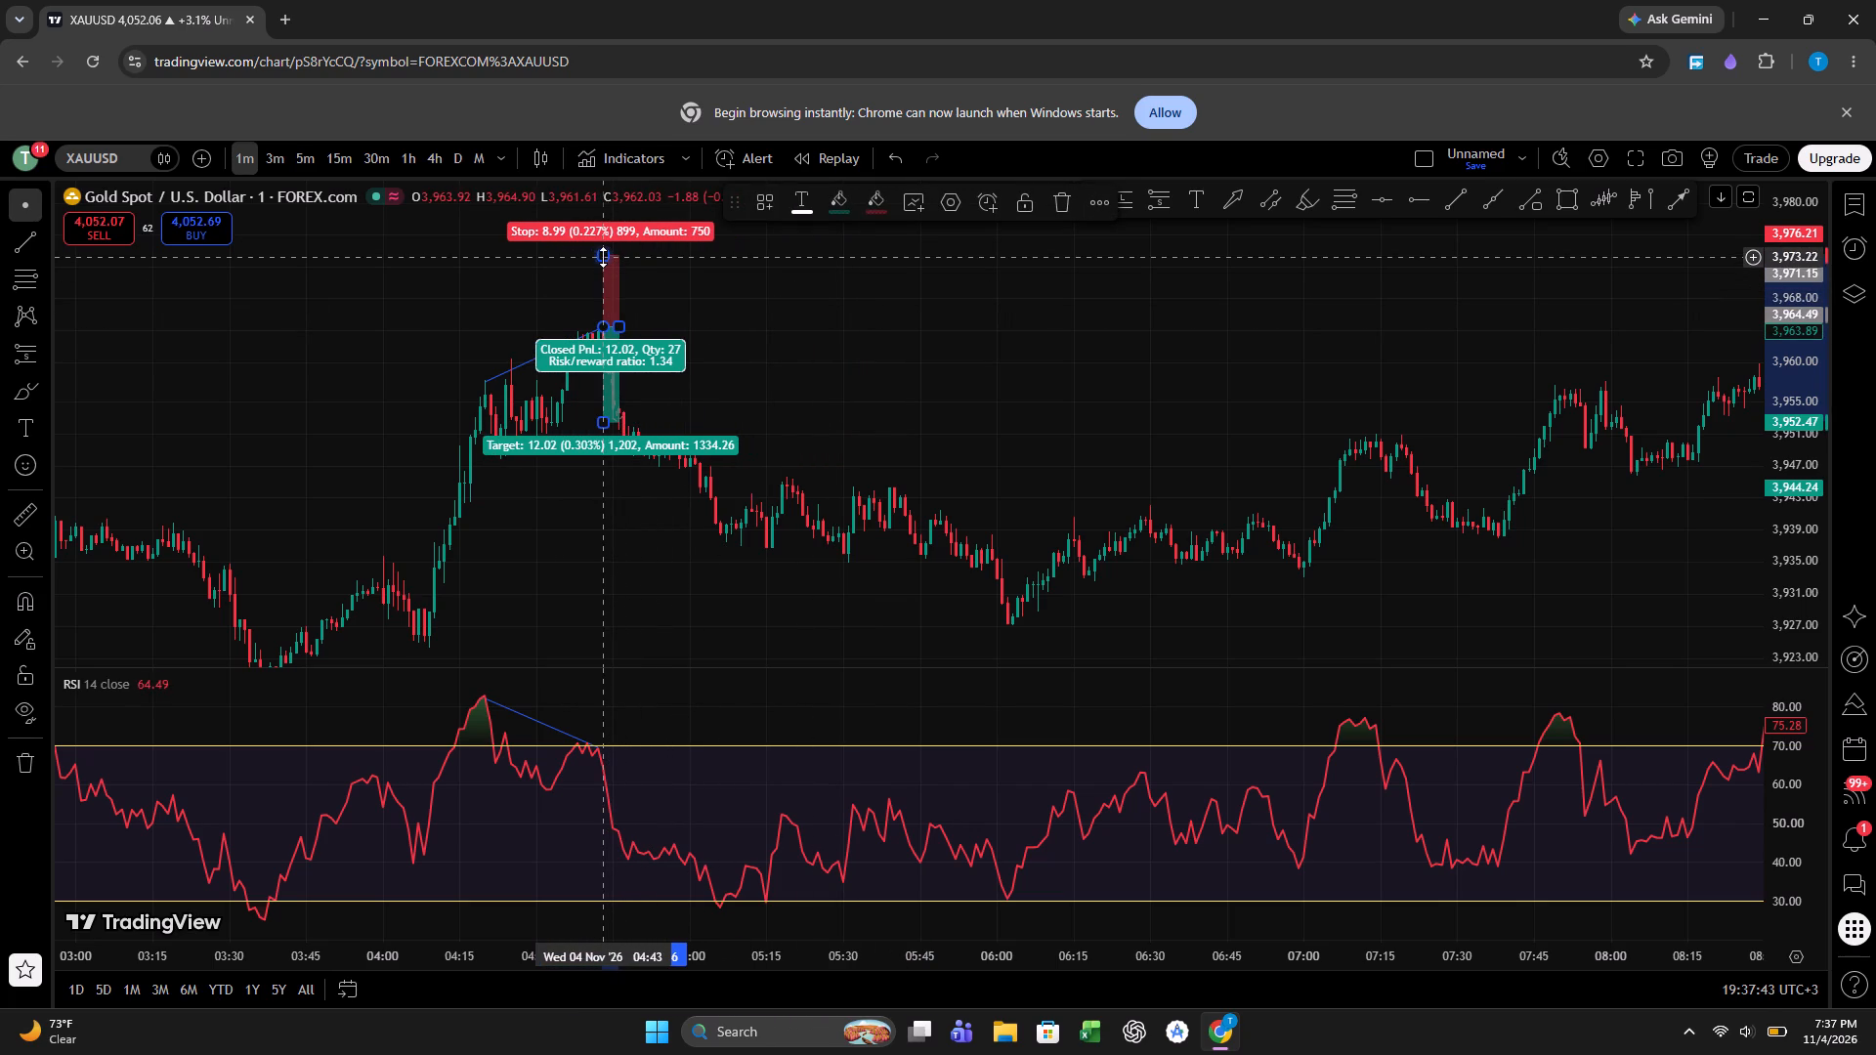
# Tighten the 04:43 short position's stop to about 3,967.44.
pyautogui.moveTo(603, 257); pyautogui.dragTo(600, 292)
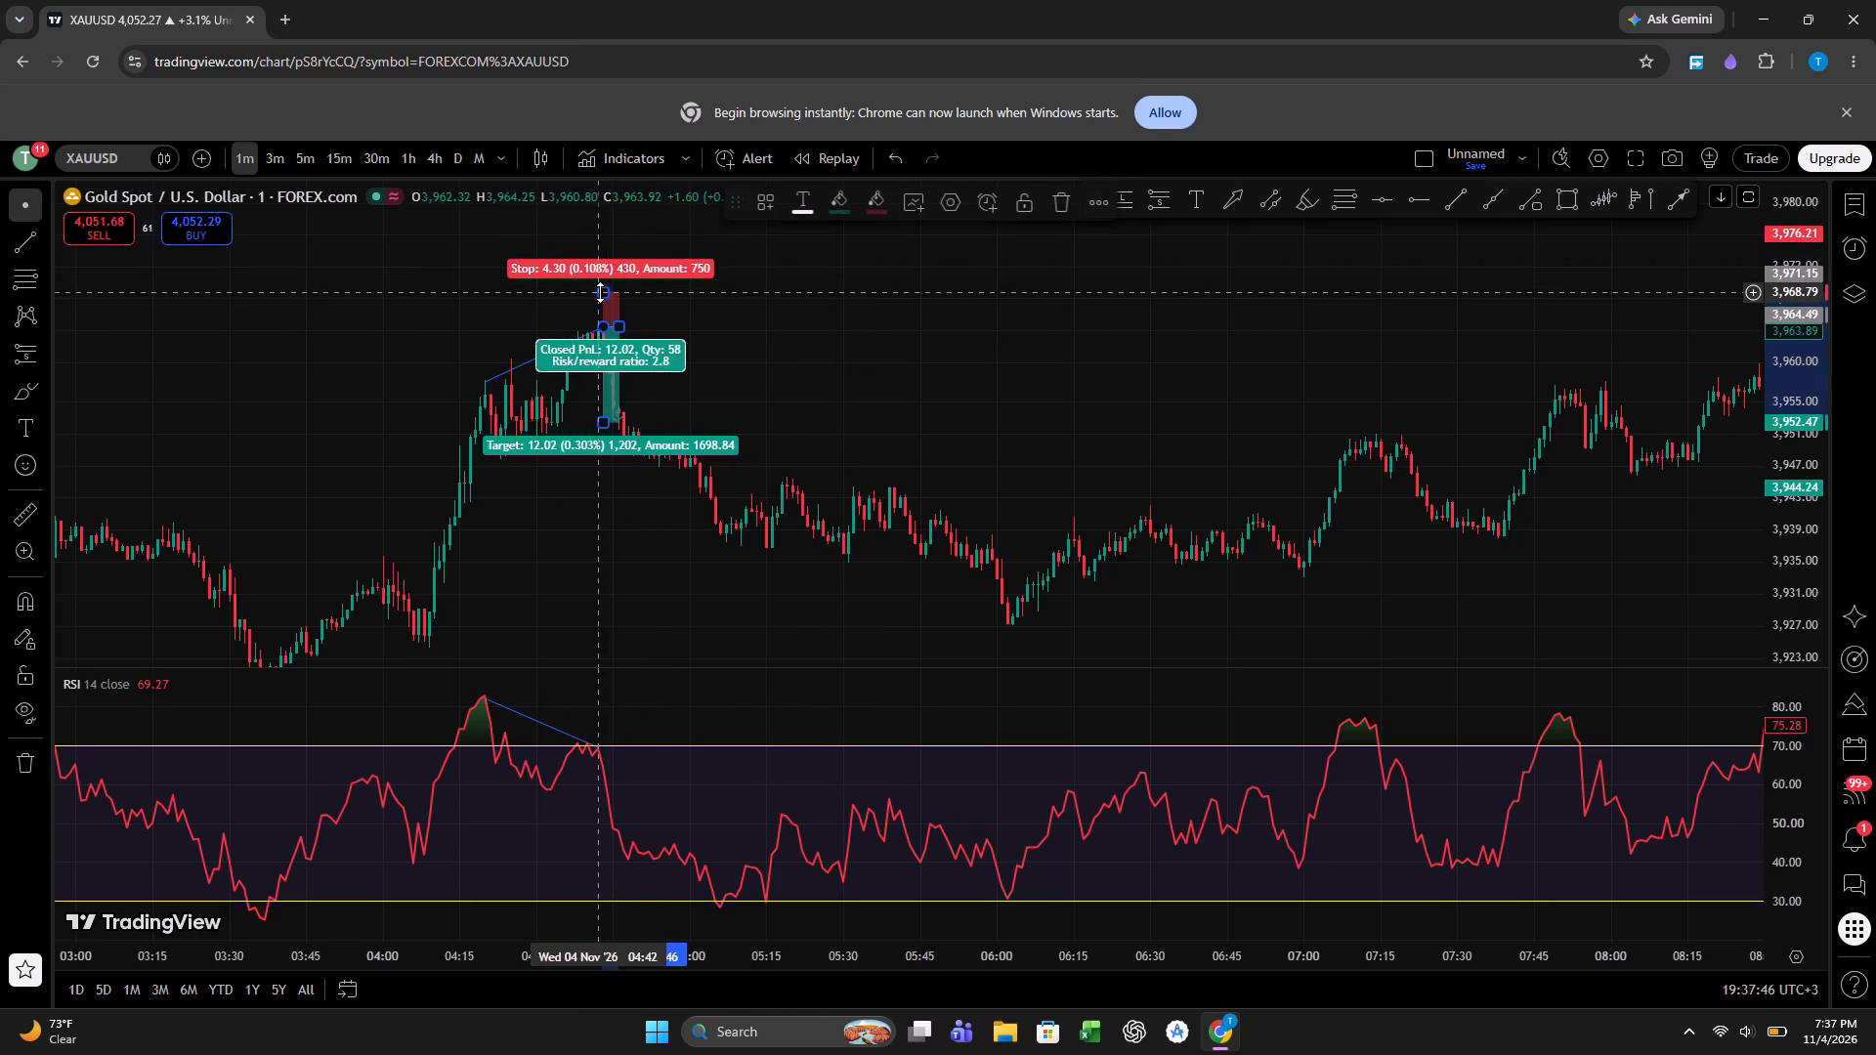
pyautogui.moveTo(600, 292); pyautogui.dragTo(601, 296)
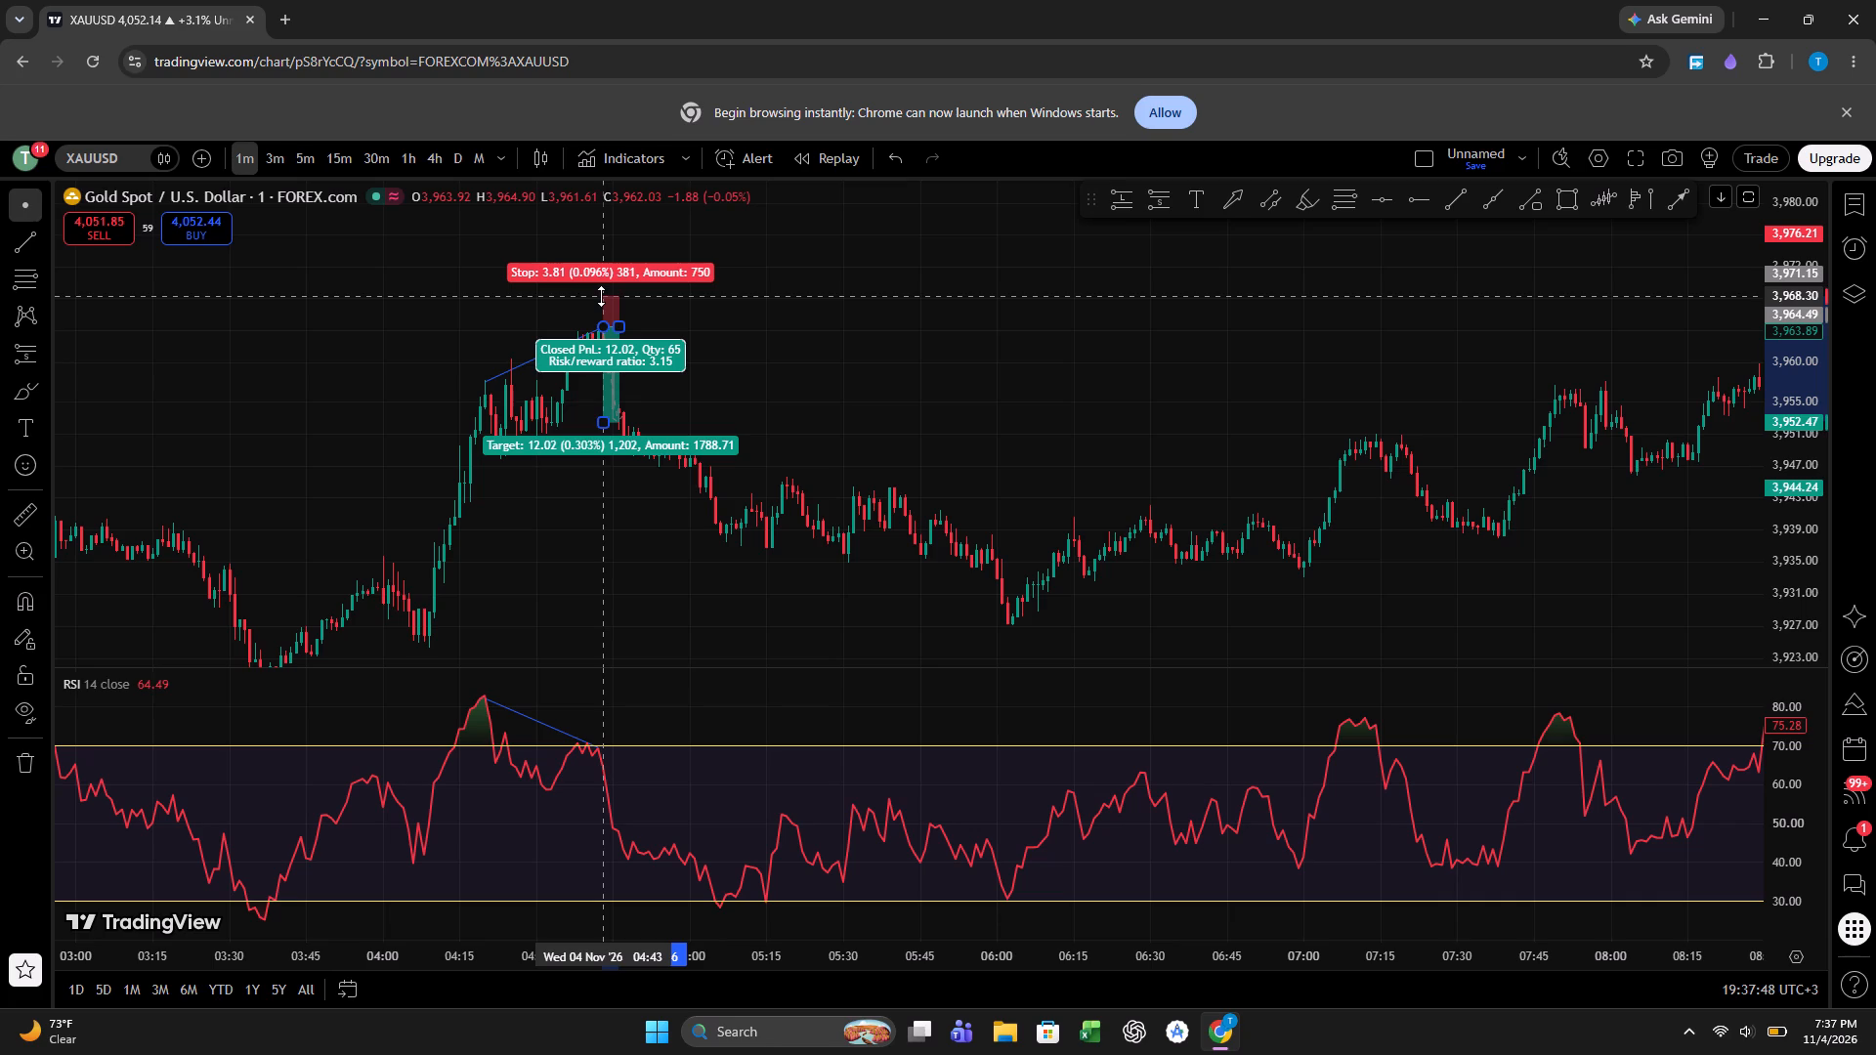
pyautogui.moveTo(601, 296); pyautogui.dragTo(602, 304)
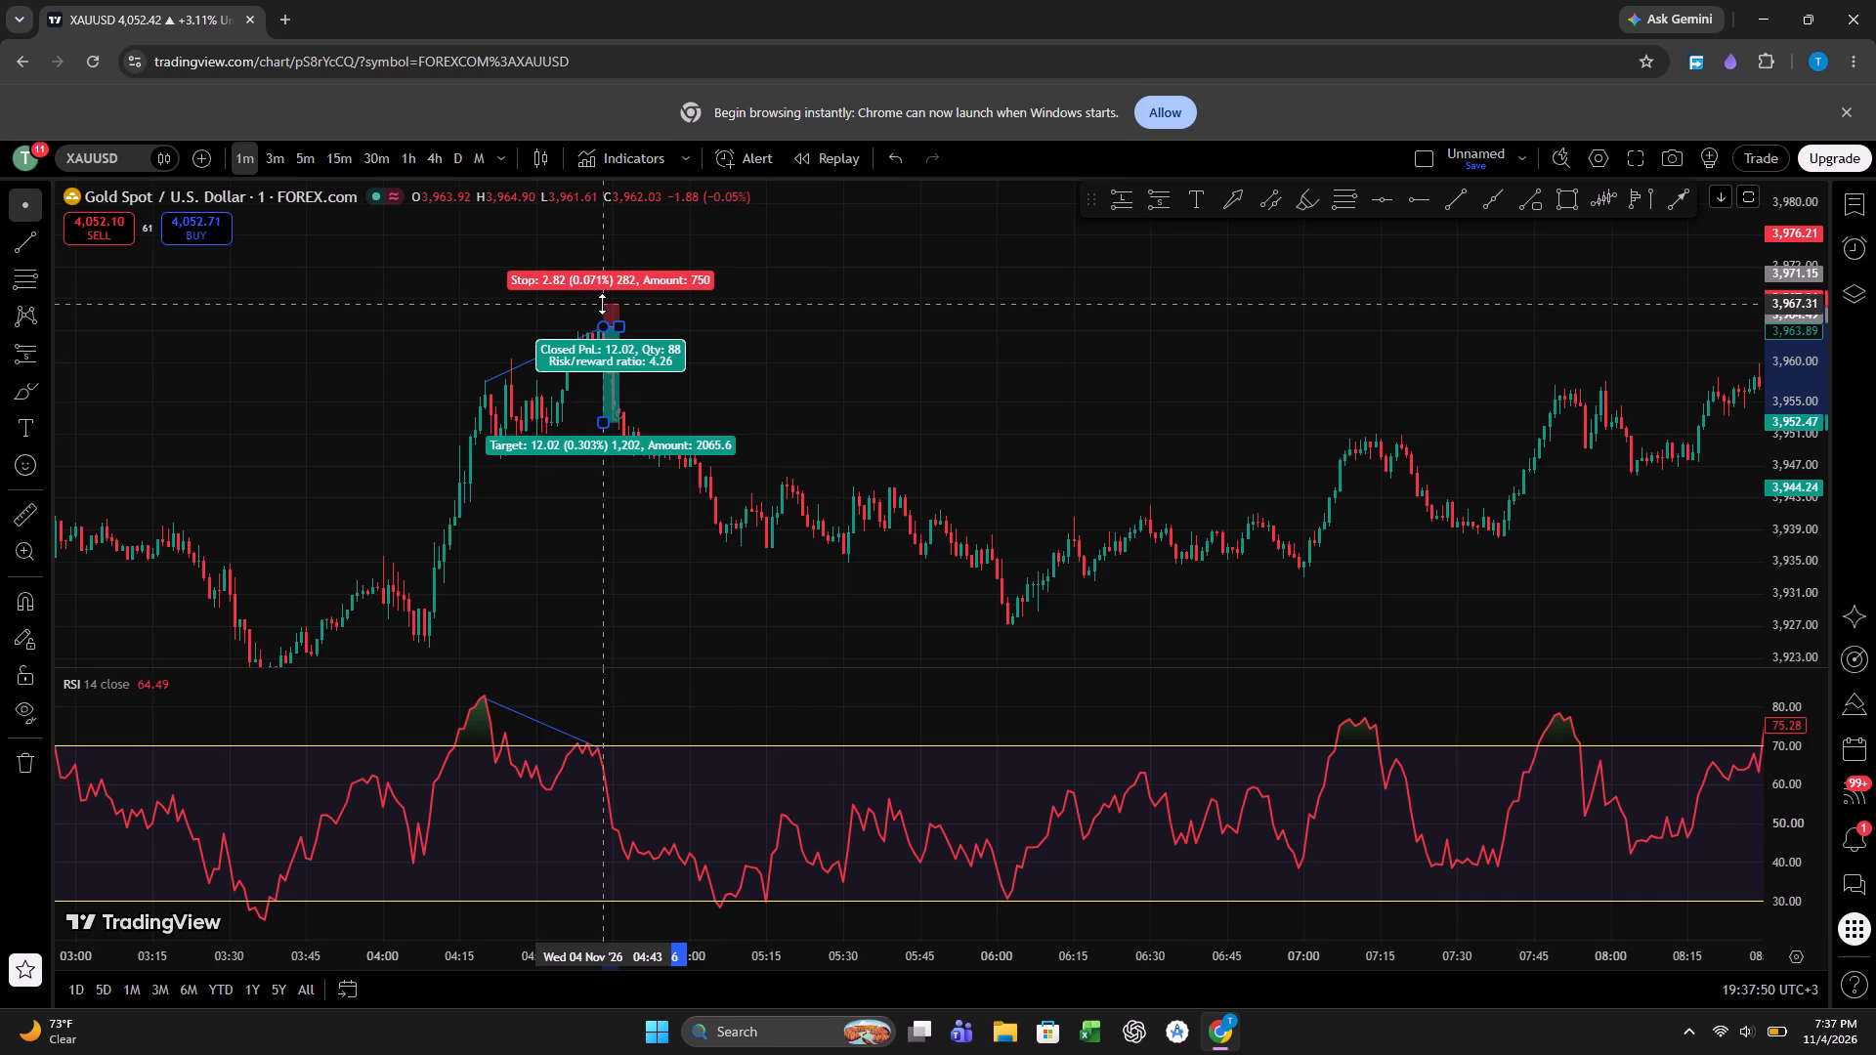
pyautogui.moveTo(602, 304); pyautogui.dragTo(602, 296)
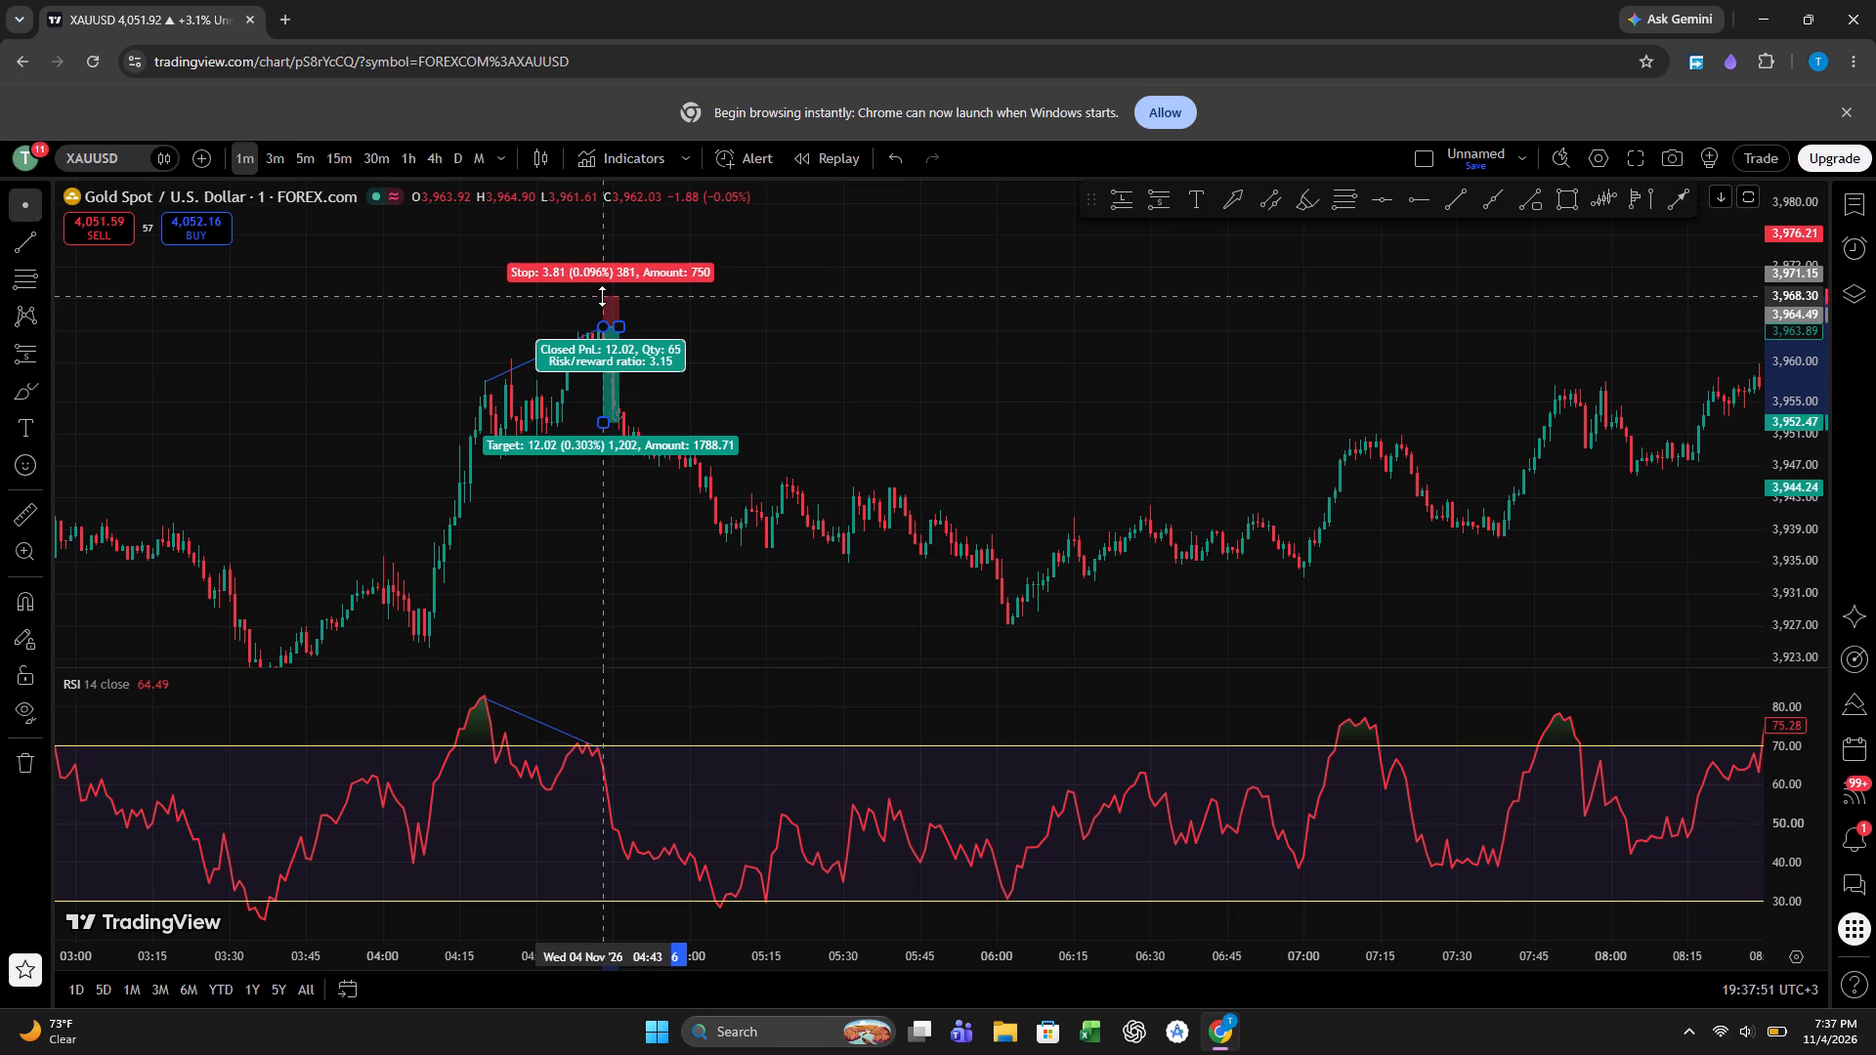
pyautogui.moveTo(602, 296); pyautogui.dragTo(602, 303)
pyautogui.click(707, 281)
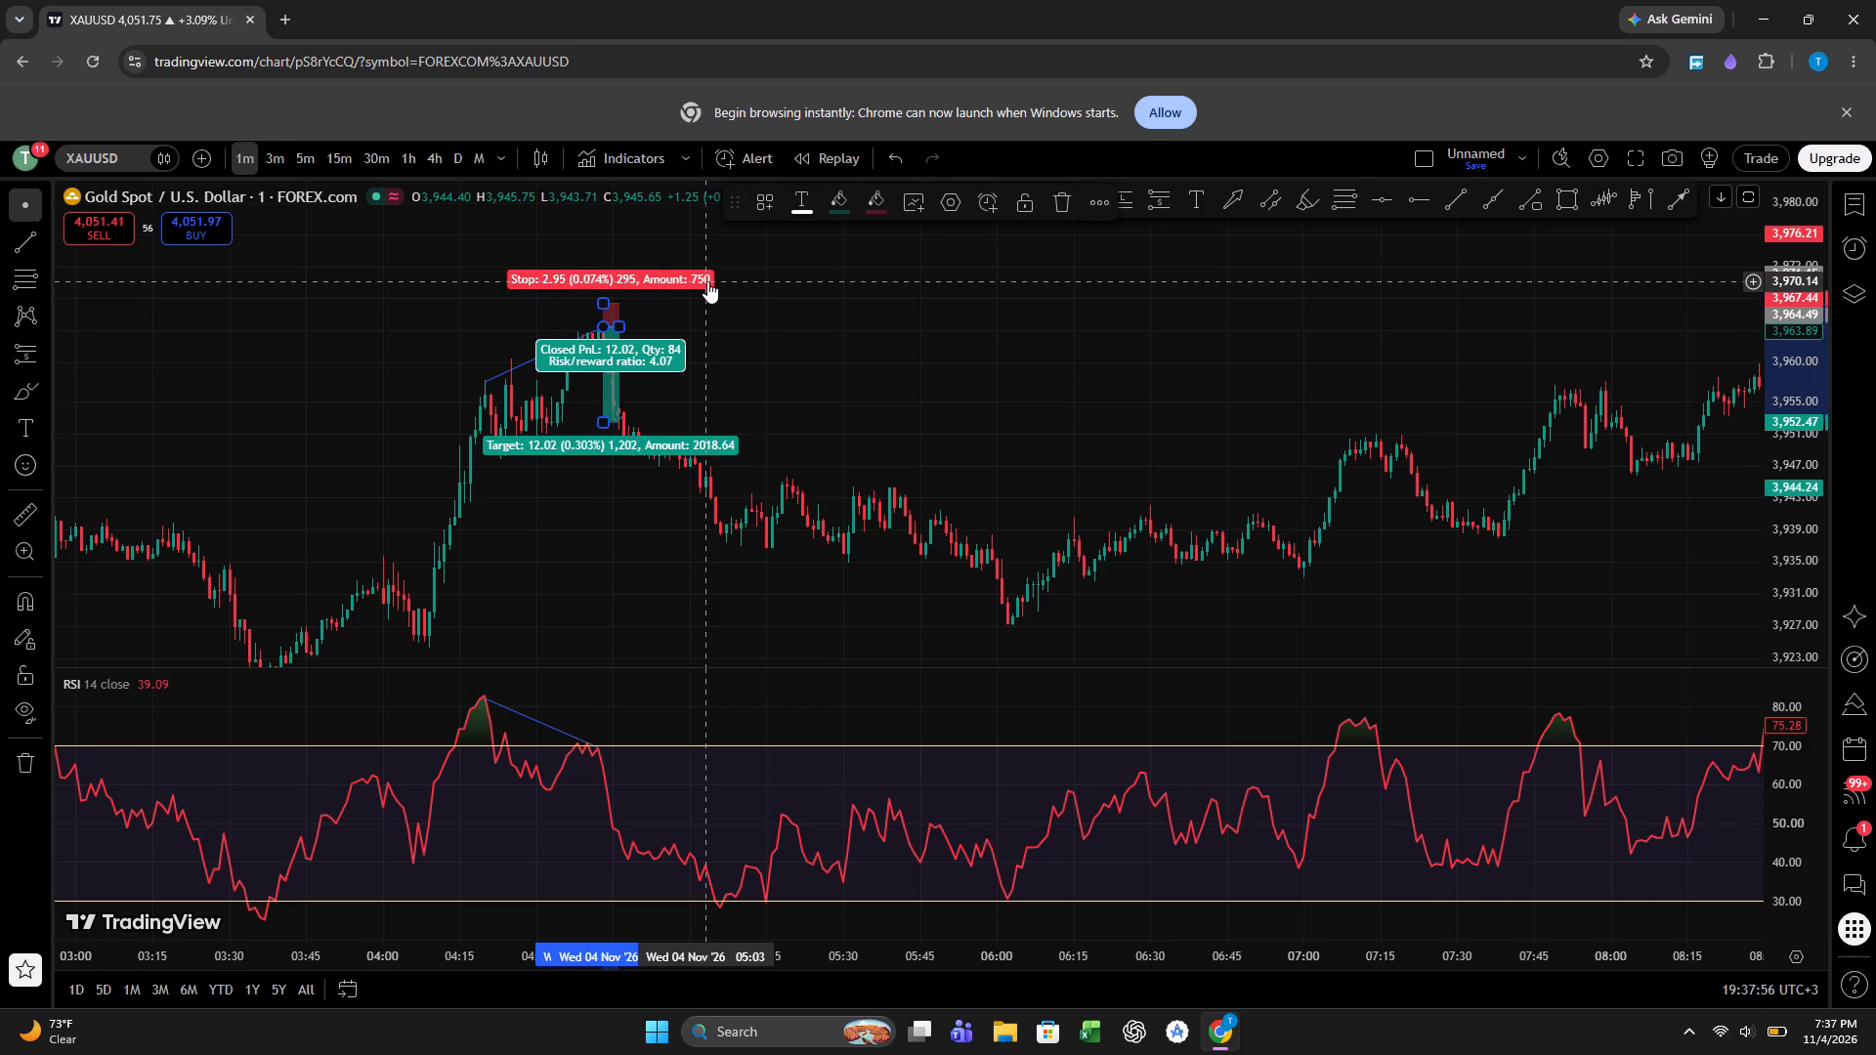
pyautogui.click(707, 281)
pyautogui.click(819, 365)
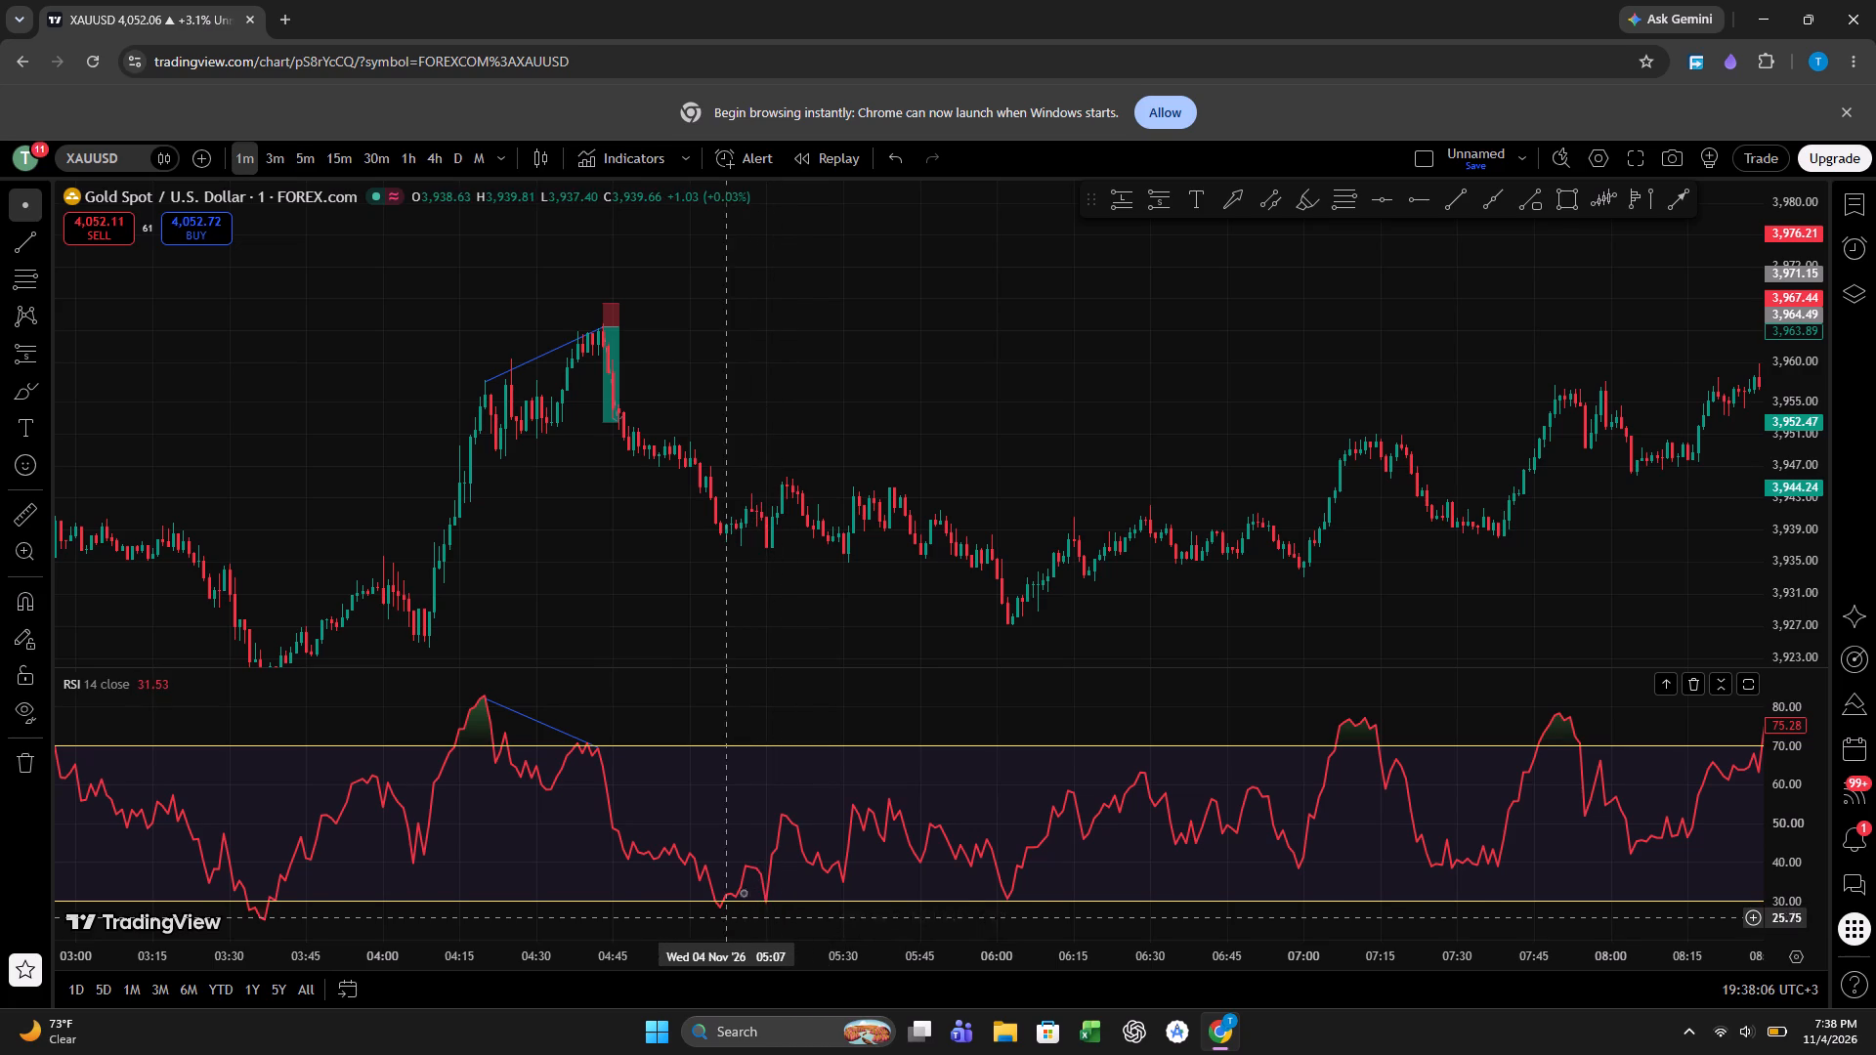
# Place a long position at 05:17 with entry at about 3,937.19.
pyautogui.click(1123, 191)
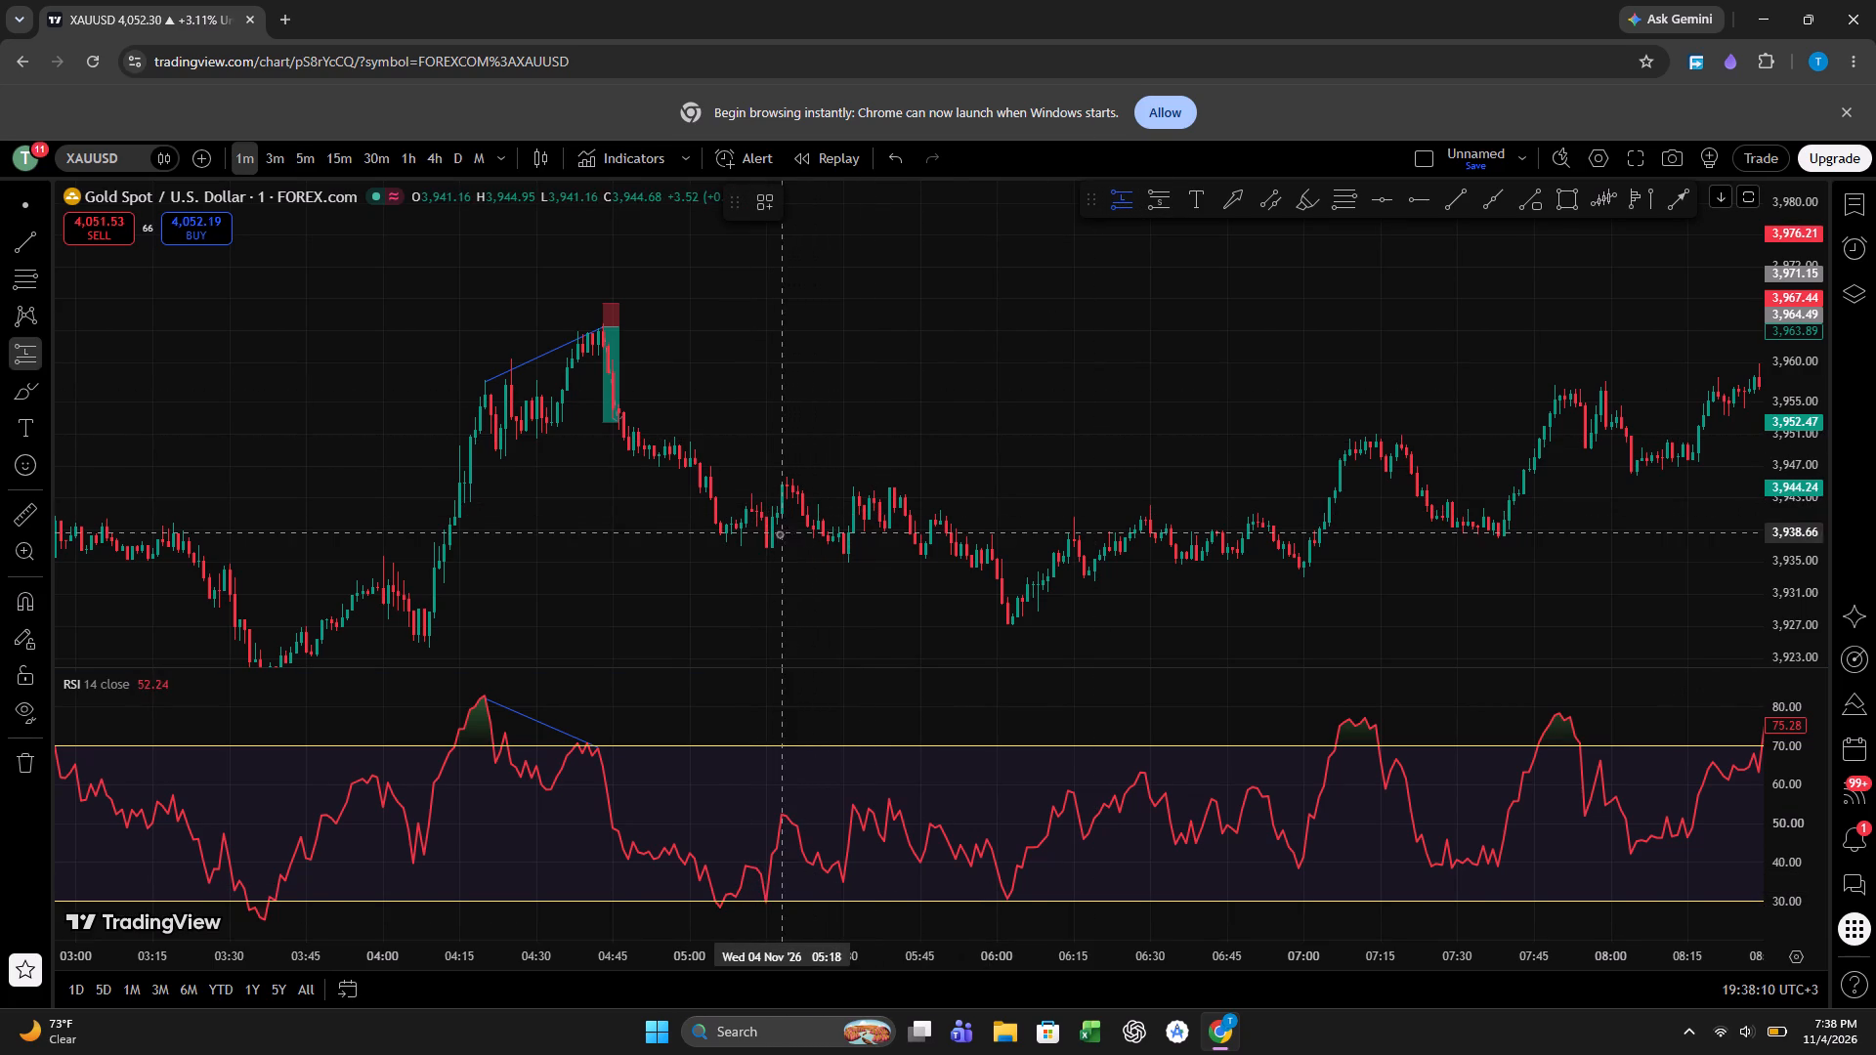
pyautogui.click(775, 544)
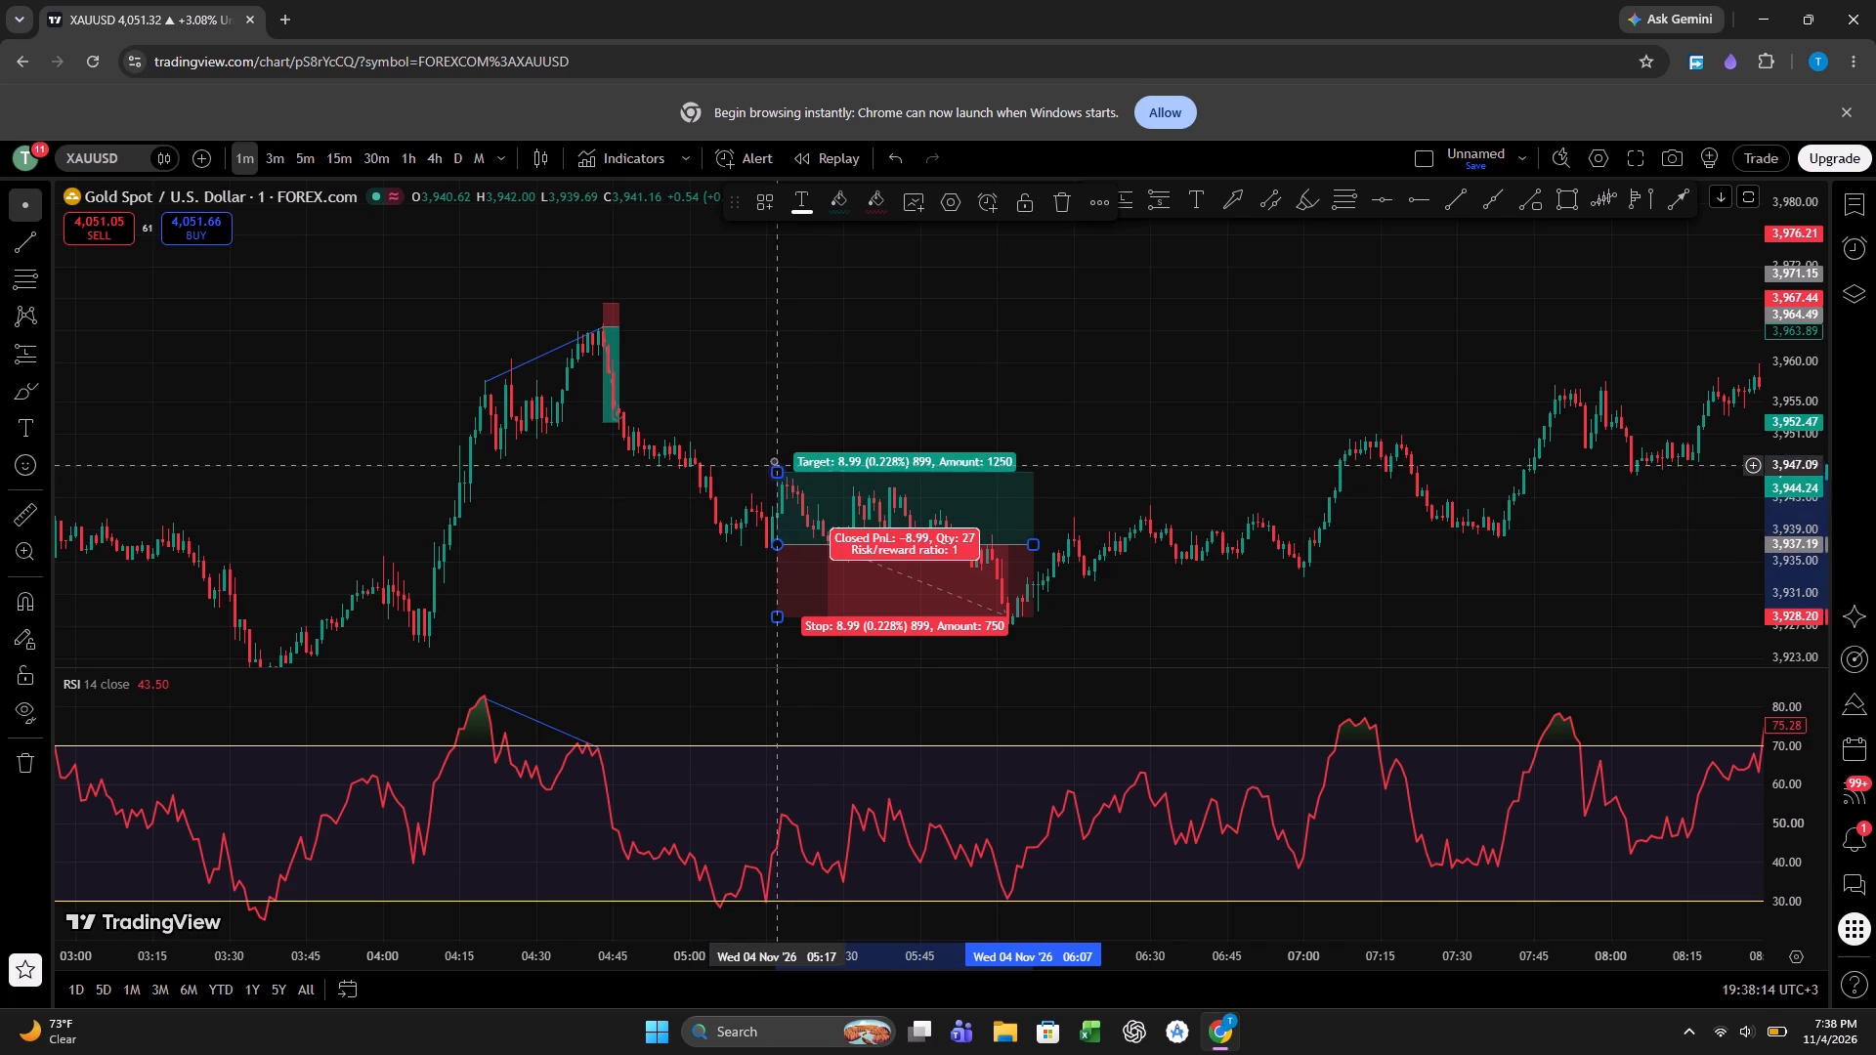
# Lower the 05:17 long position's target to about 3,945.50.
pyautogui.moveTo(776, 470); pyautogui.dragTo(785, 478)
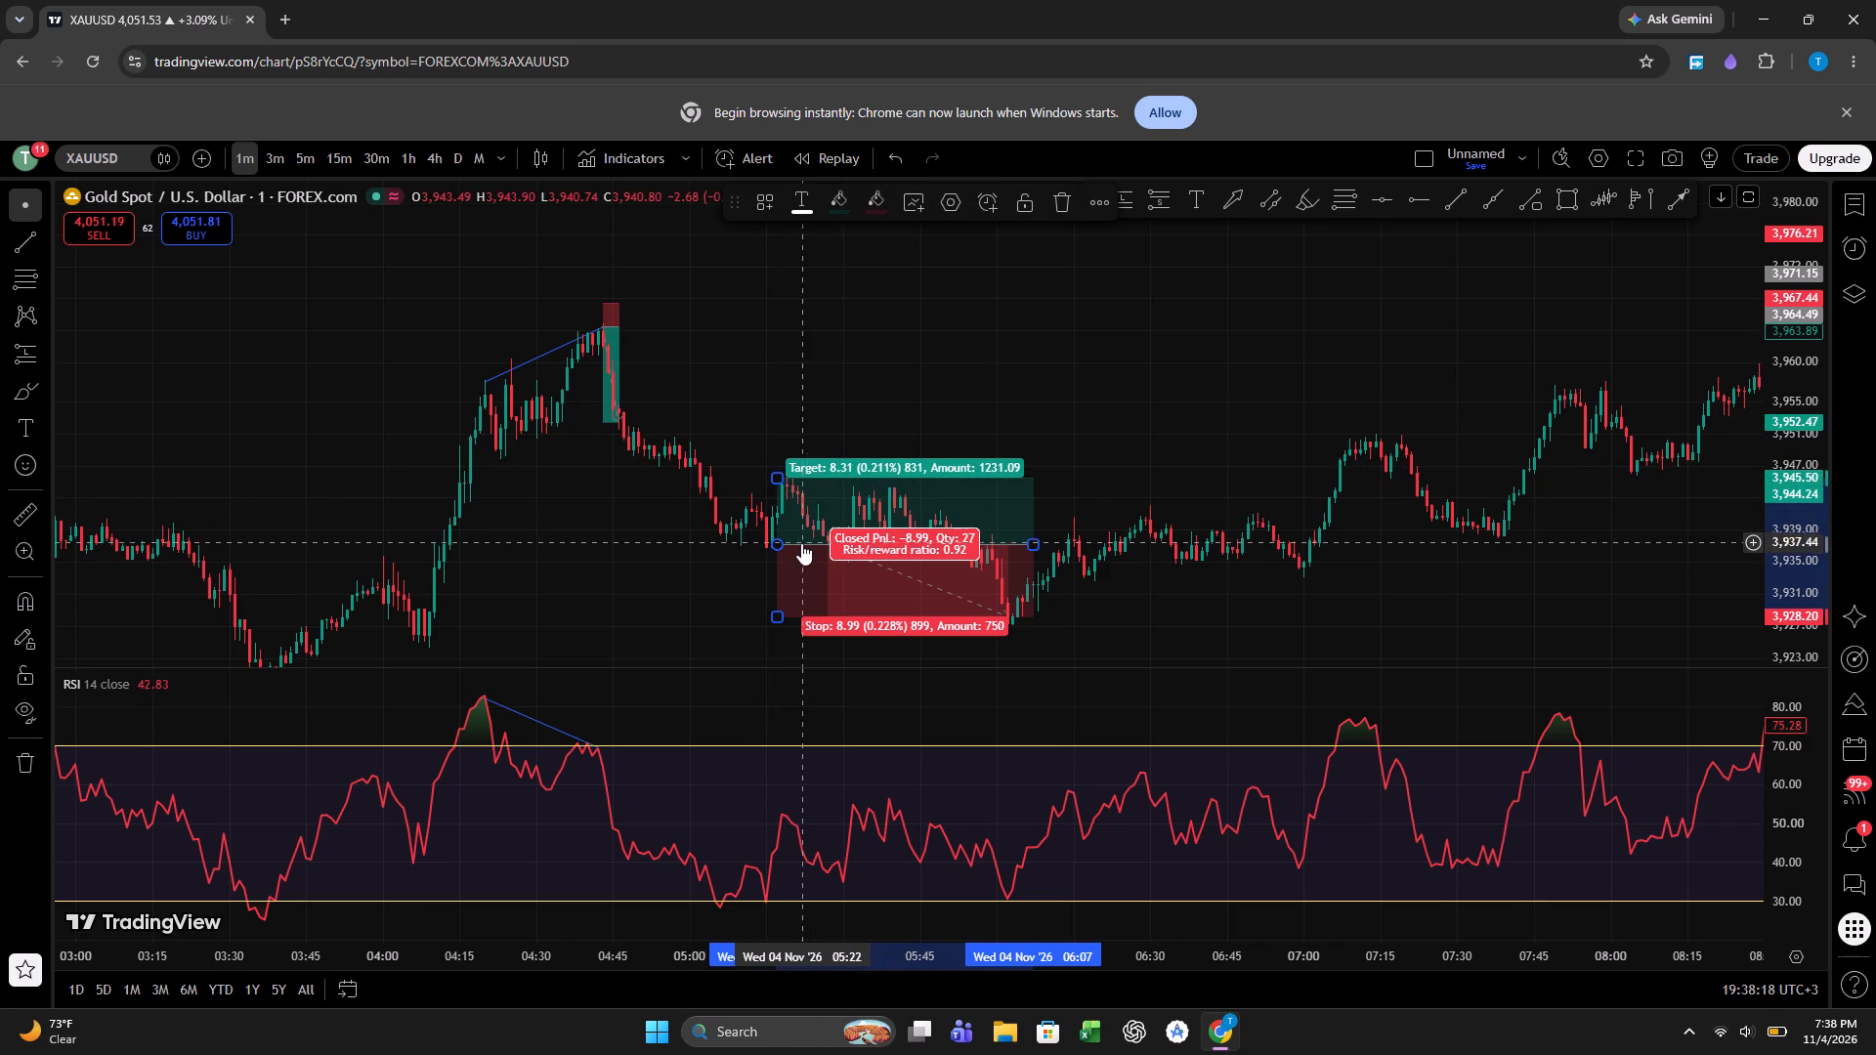
# Shift the long position to start at 05:15 with entry at about 3,937.07 and shorten it to end at about 05:20.
pyautogui.click(800, 546)
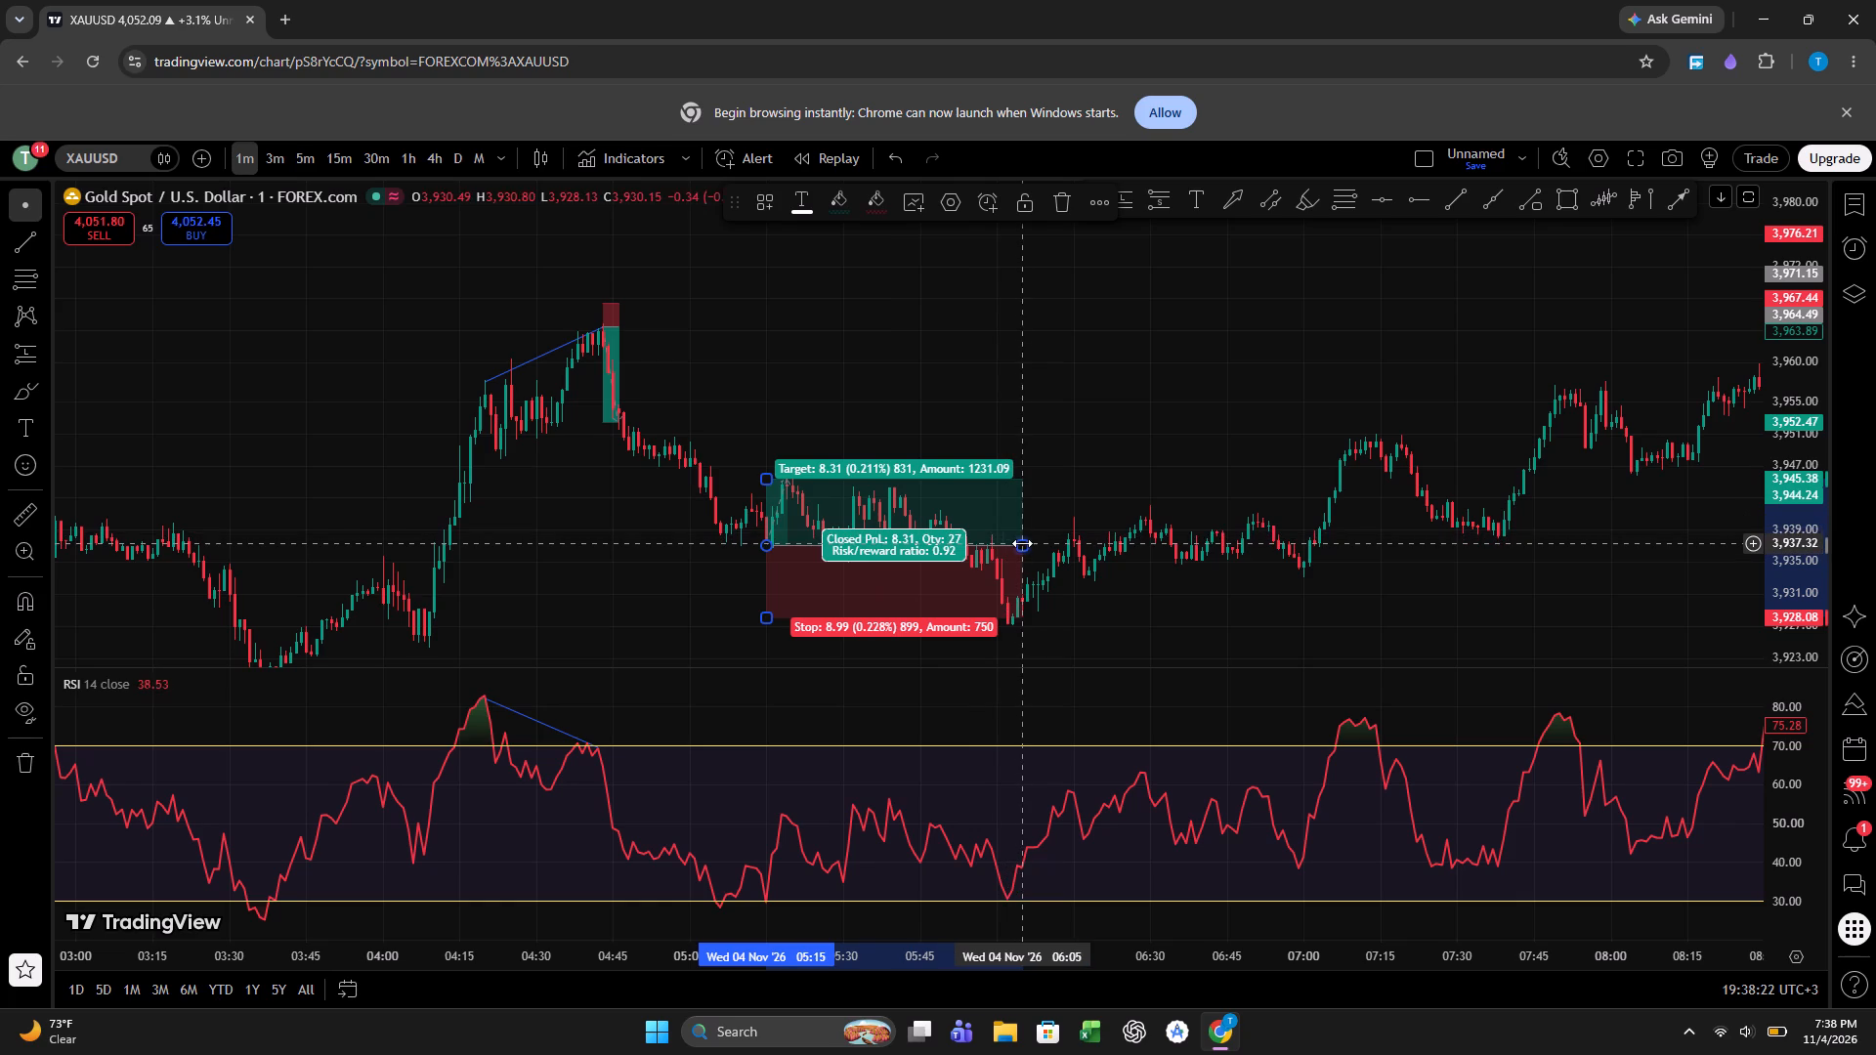
pyautogui.moveTo(1022, 543); pyautogui.dragTo(803, 533)
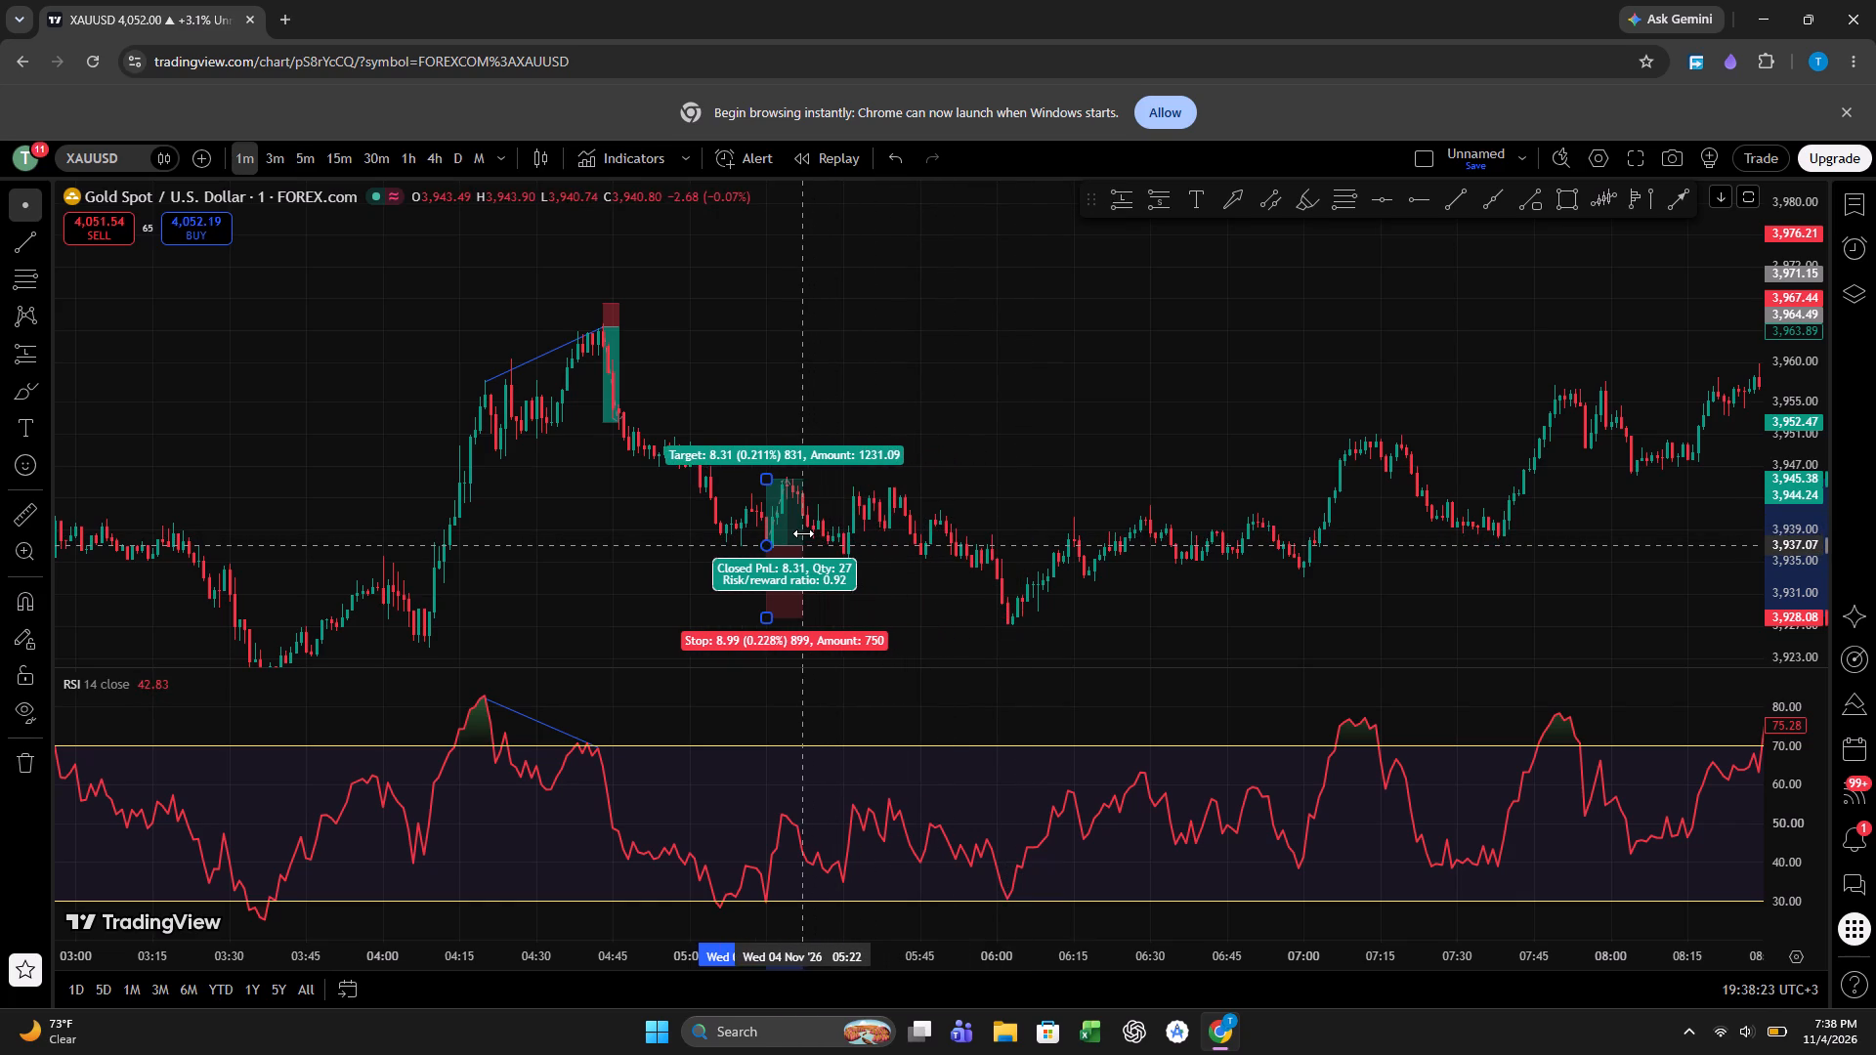
pyautogui.moveTo(803, 533); pyautogui.dragTo(794, 533)
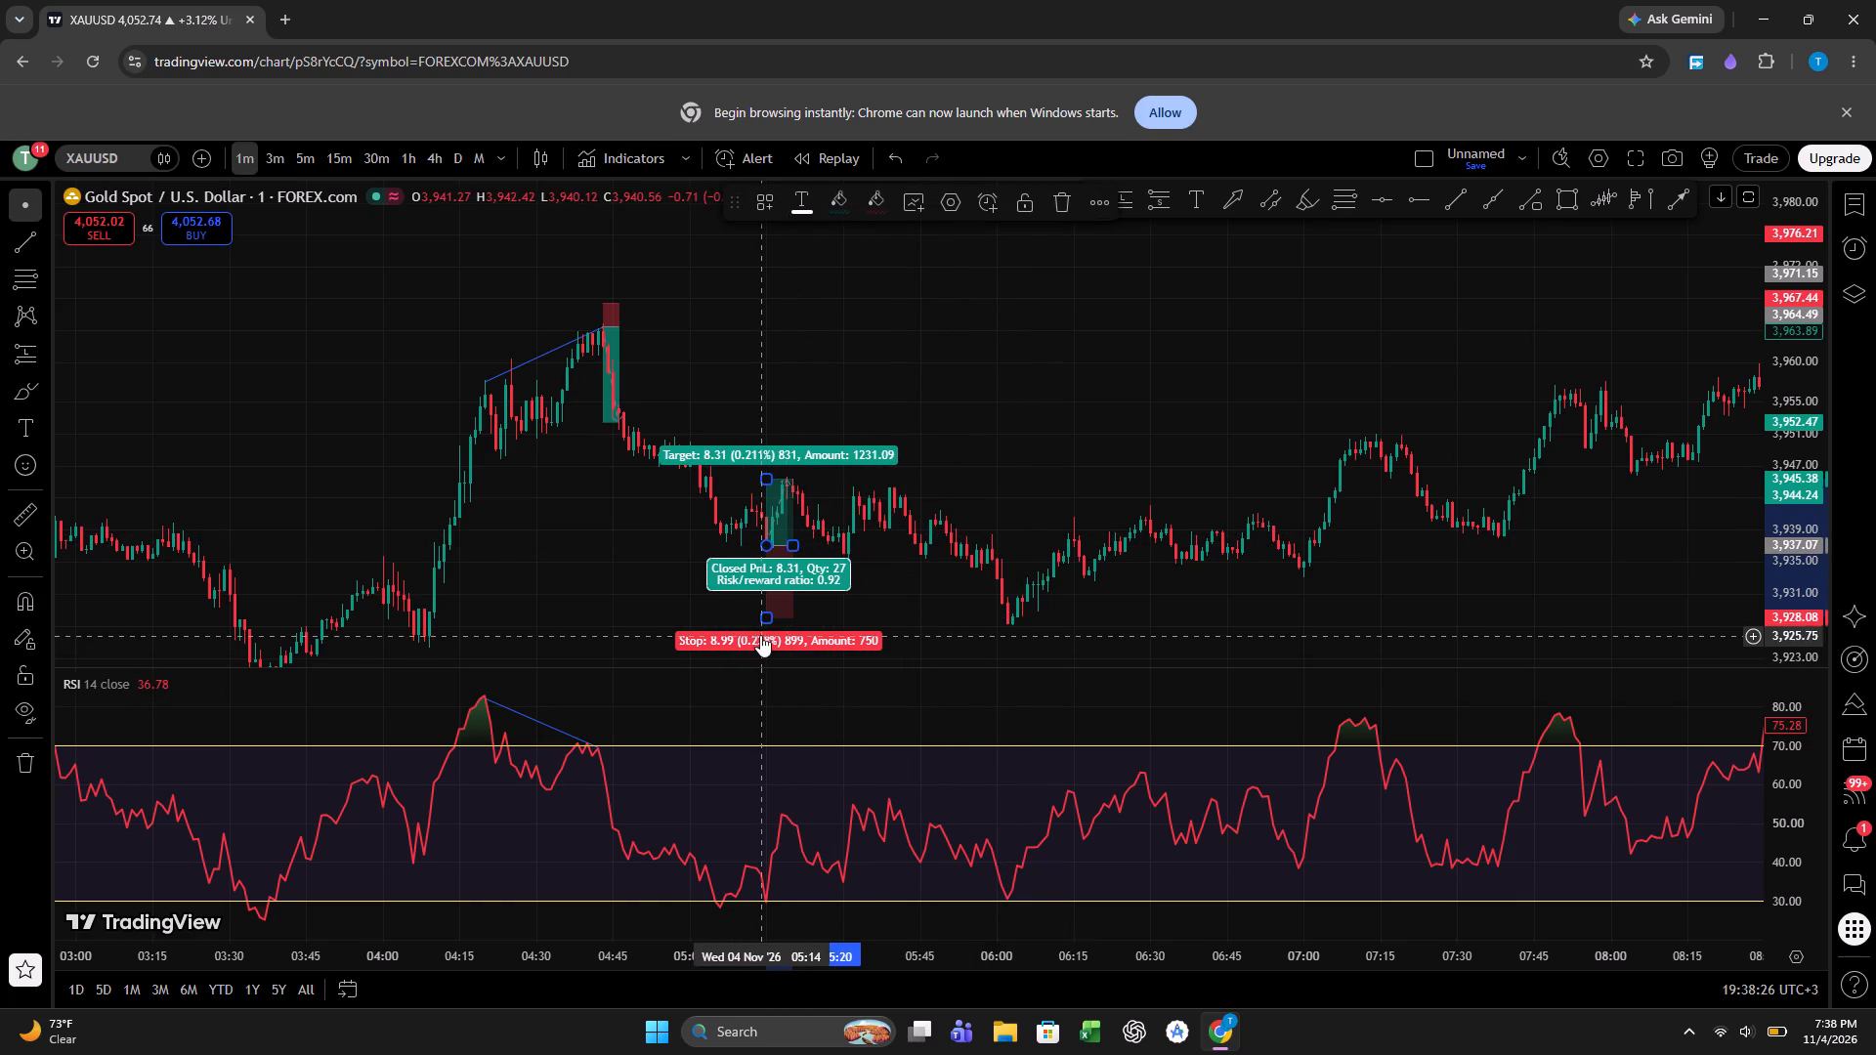
# Tighten the 05:15 long position's stop to about 3,933.90.
pyautogui.moveTo(764, 620); pyautogui.dragTo(761, 580)
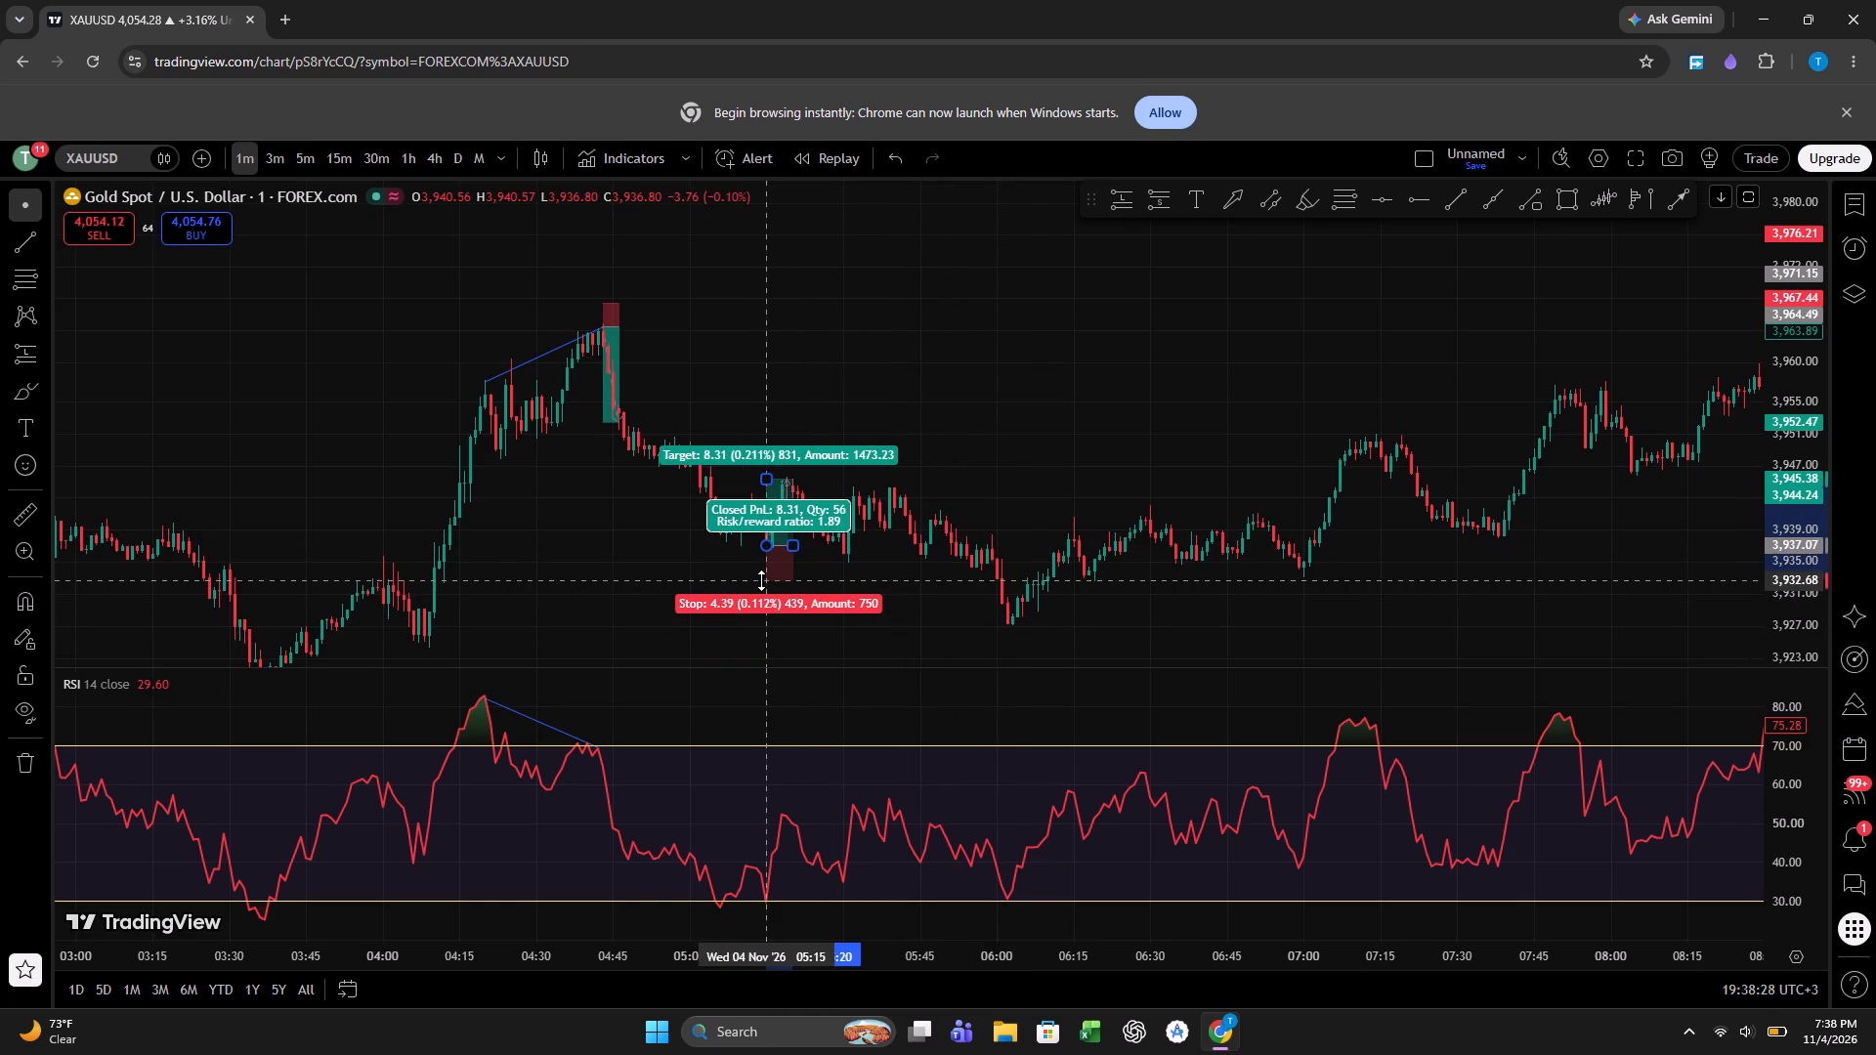
pyautogui.moveTo(761, 580); pyautogui.dragTo(757, 568)
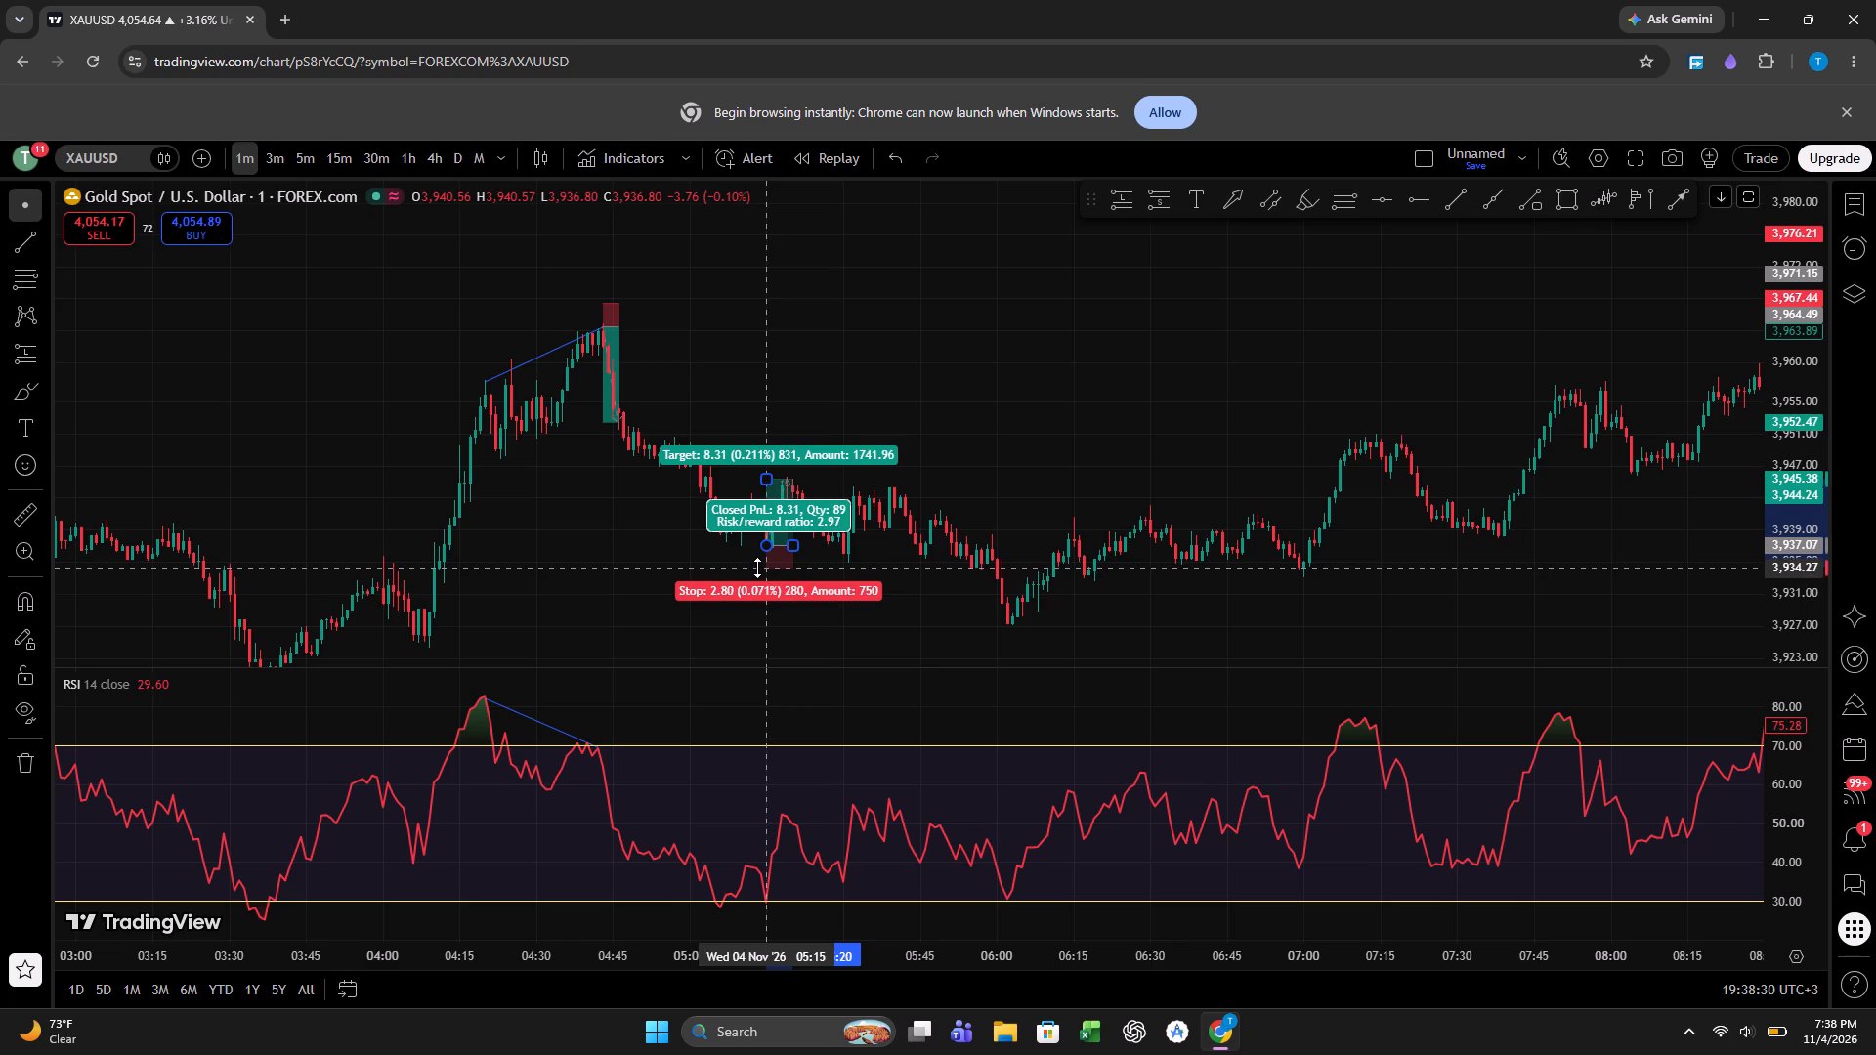
pyautogui.moveTo(757, 568); pyautogui.dragTo(757, 570)
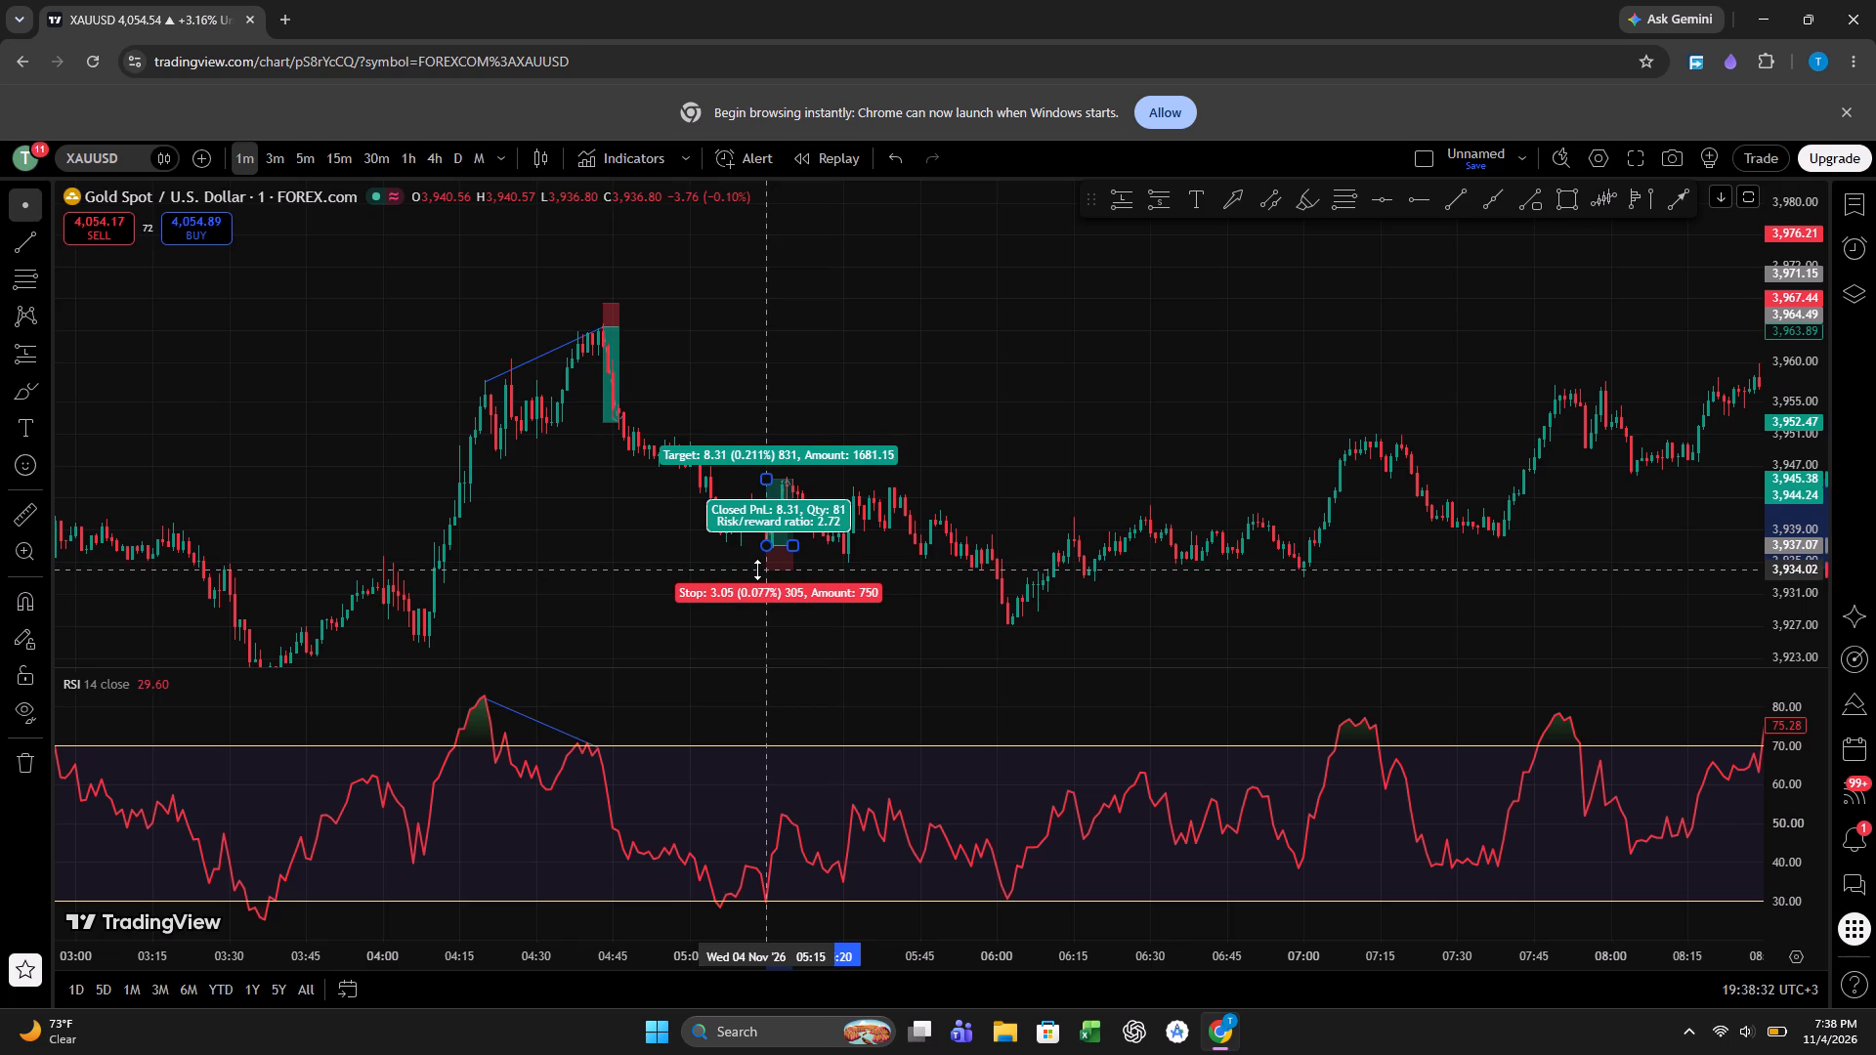
pyautogui.moveTo(757, 570); pyautogui.dragTo(759, 568)
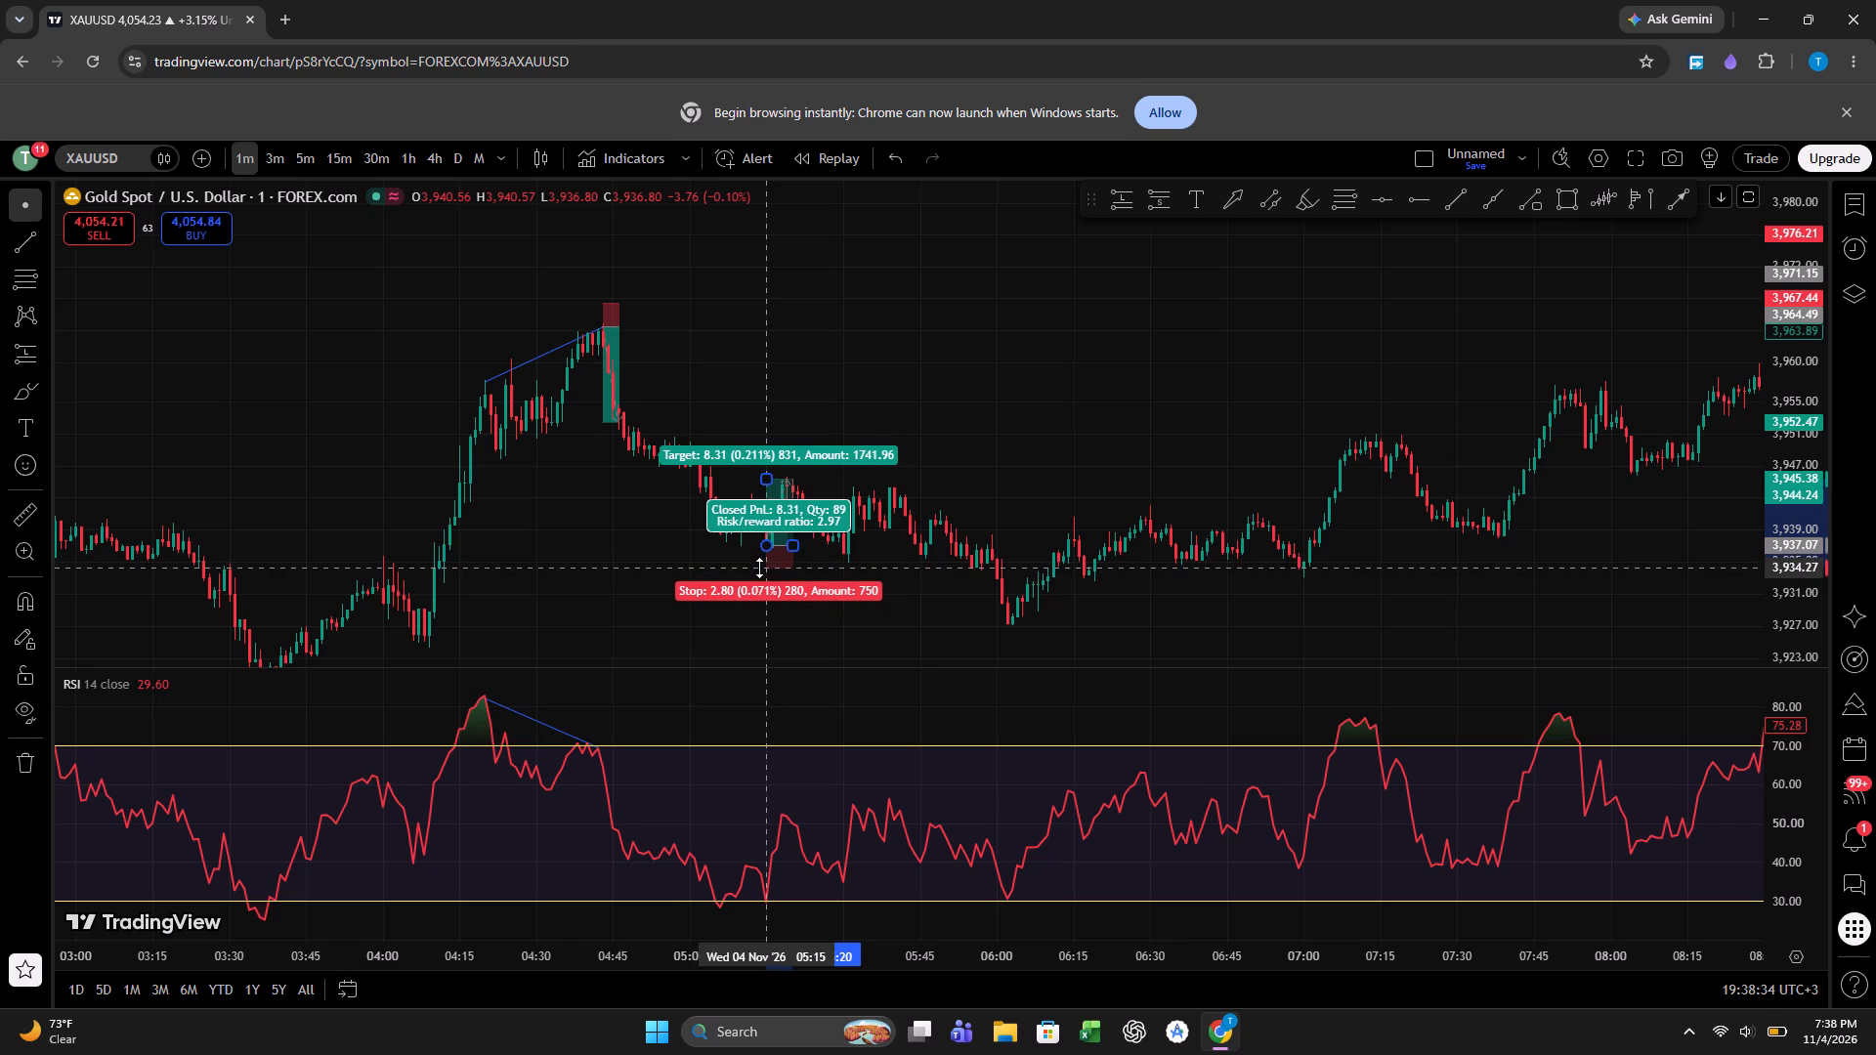
pyautogui.moveTo(759, 568); pyautogui.dragTo(762, 571)
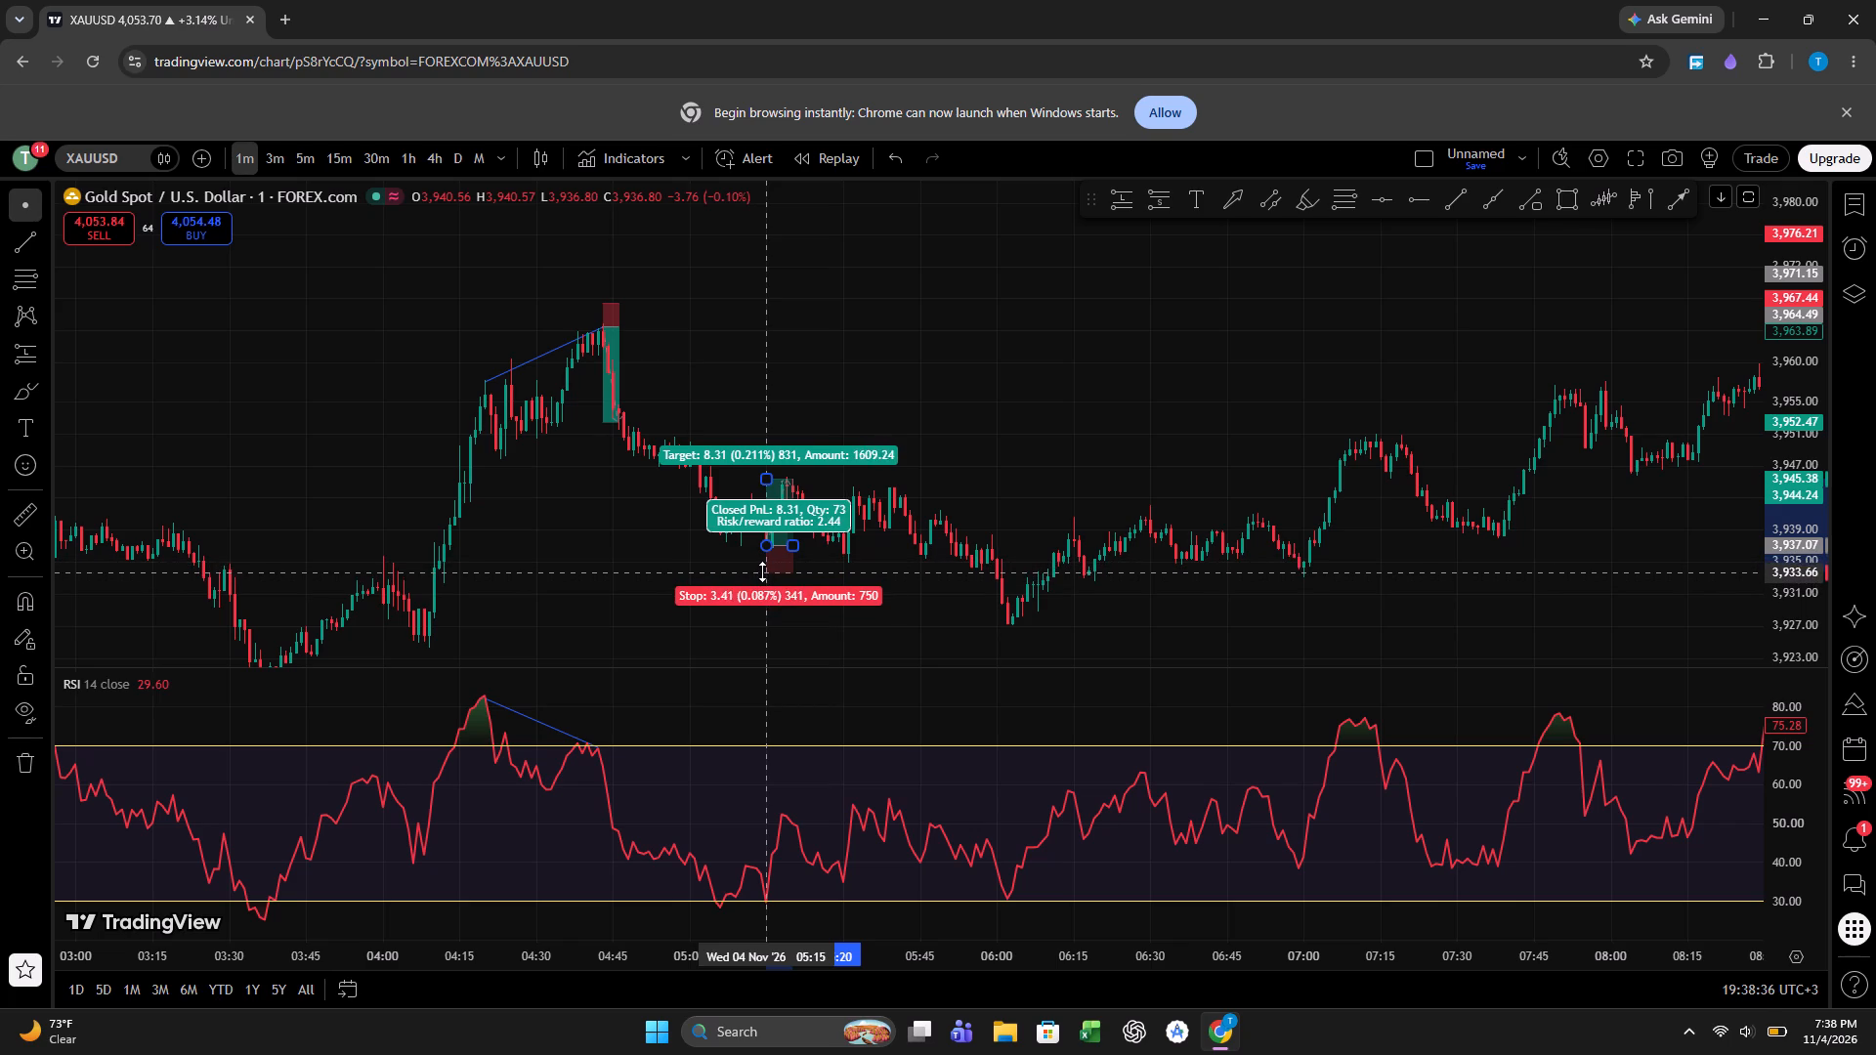
pyautogui.moveTo(762, 571); pyautogui.dragTo(762, 570)
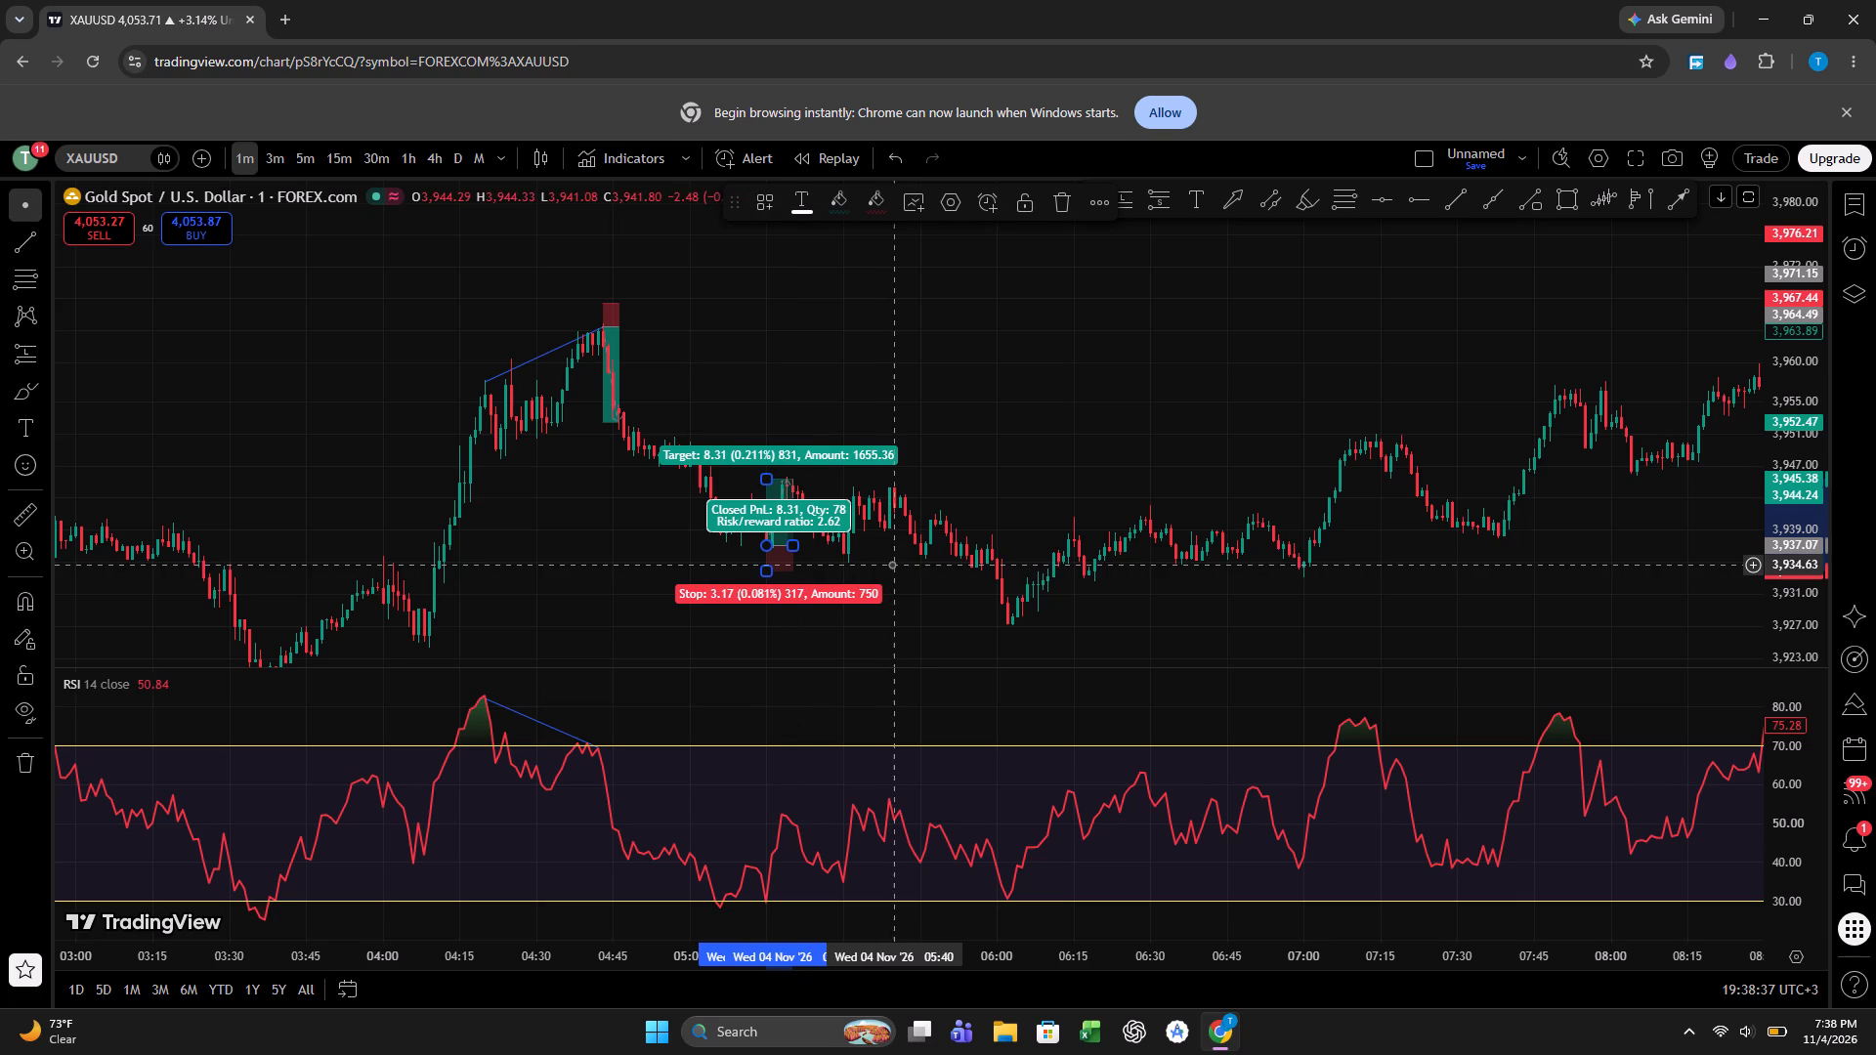
pyautogui.click(895, 600)
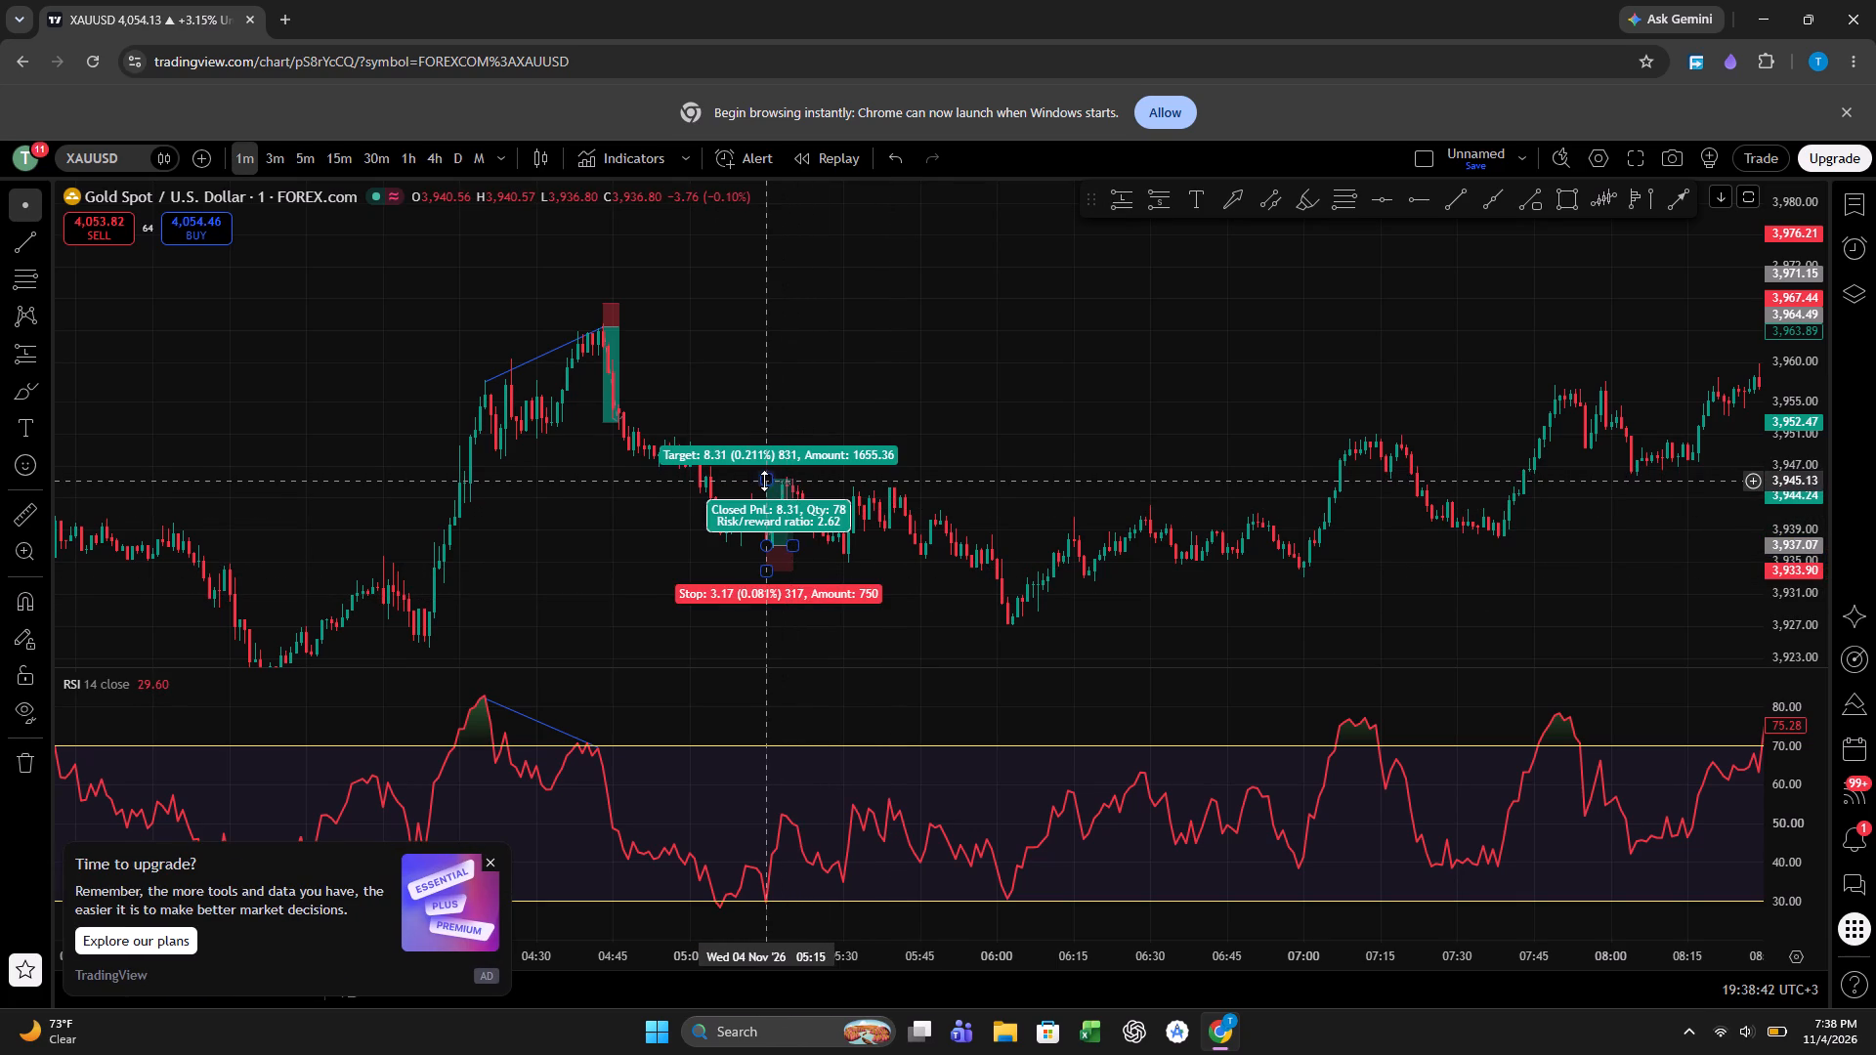
# Raise the 05:15 long position's target to about 3,947.09.
pyautogui.moveTo(765, 480); pyautogui.dragTo(764, 467)
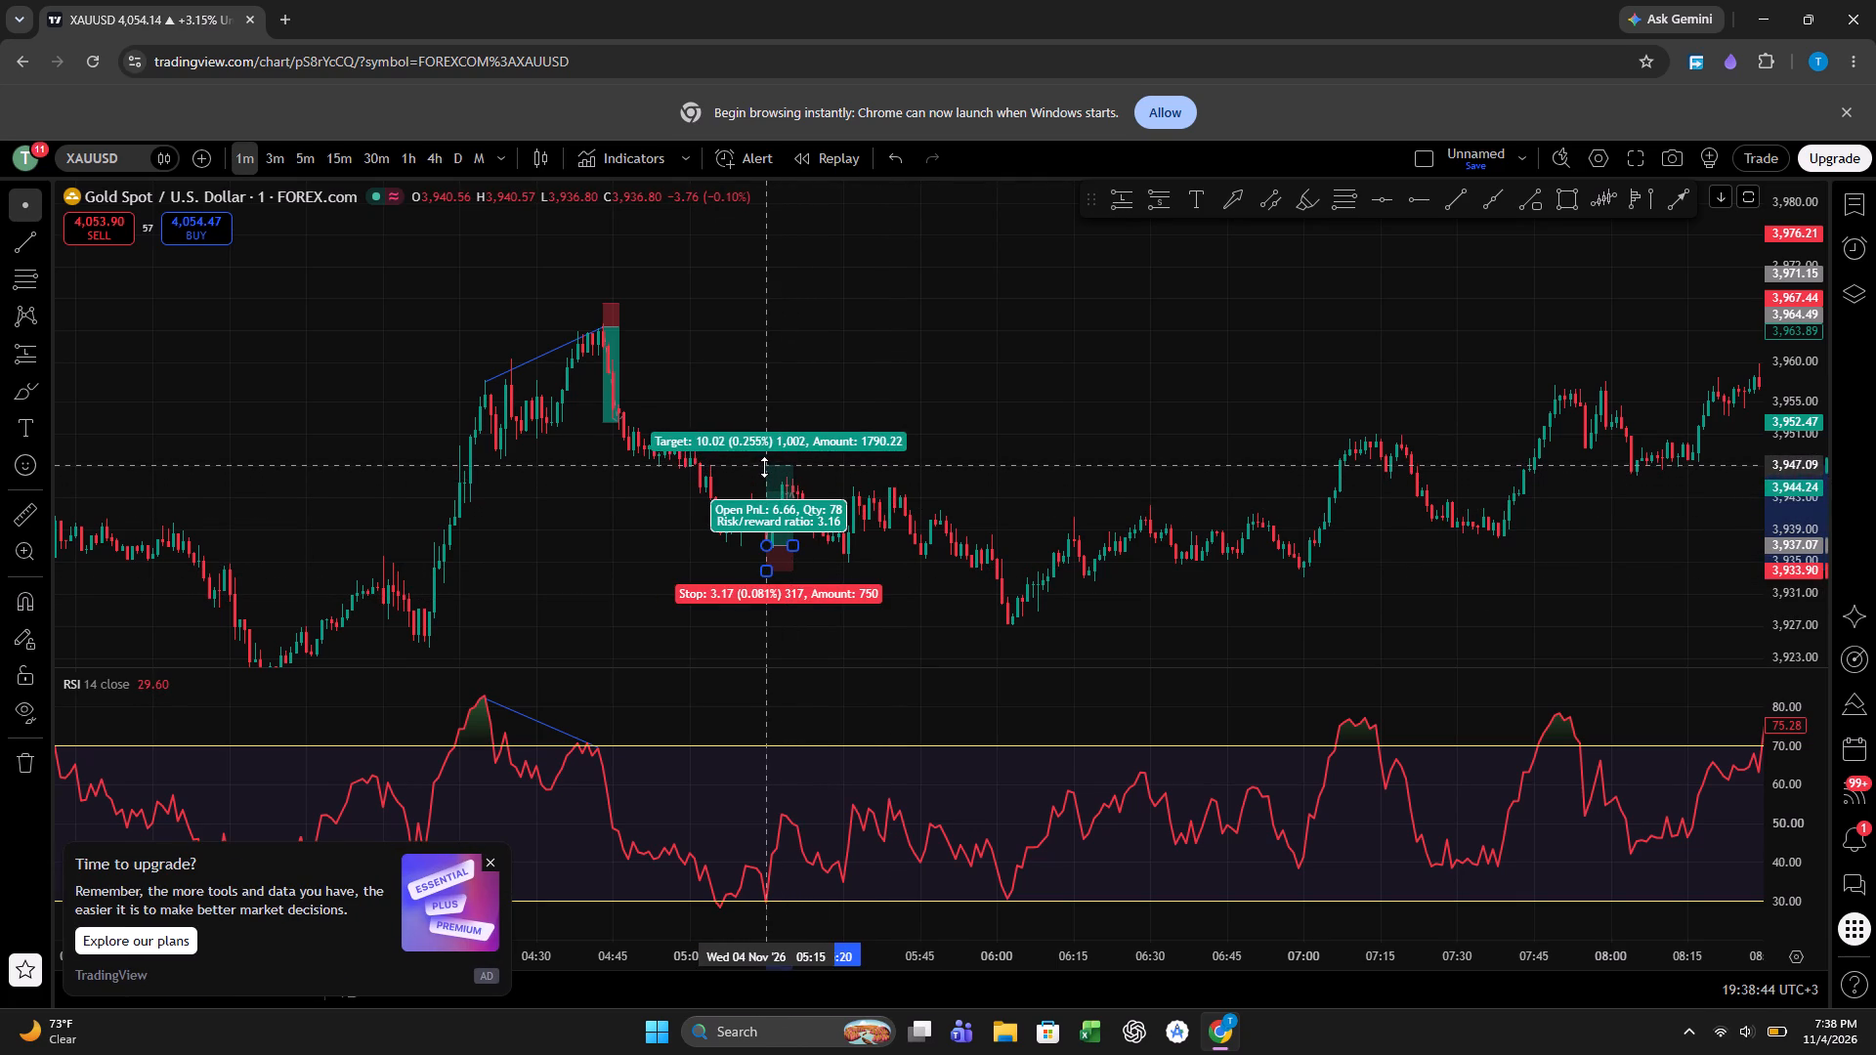
pyautogui.moveTo(764, 467); pyautogui.dragTo(765, 465)
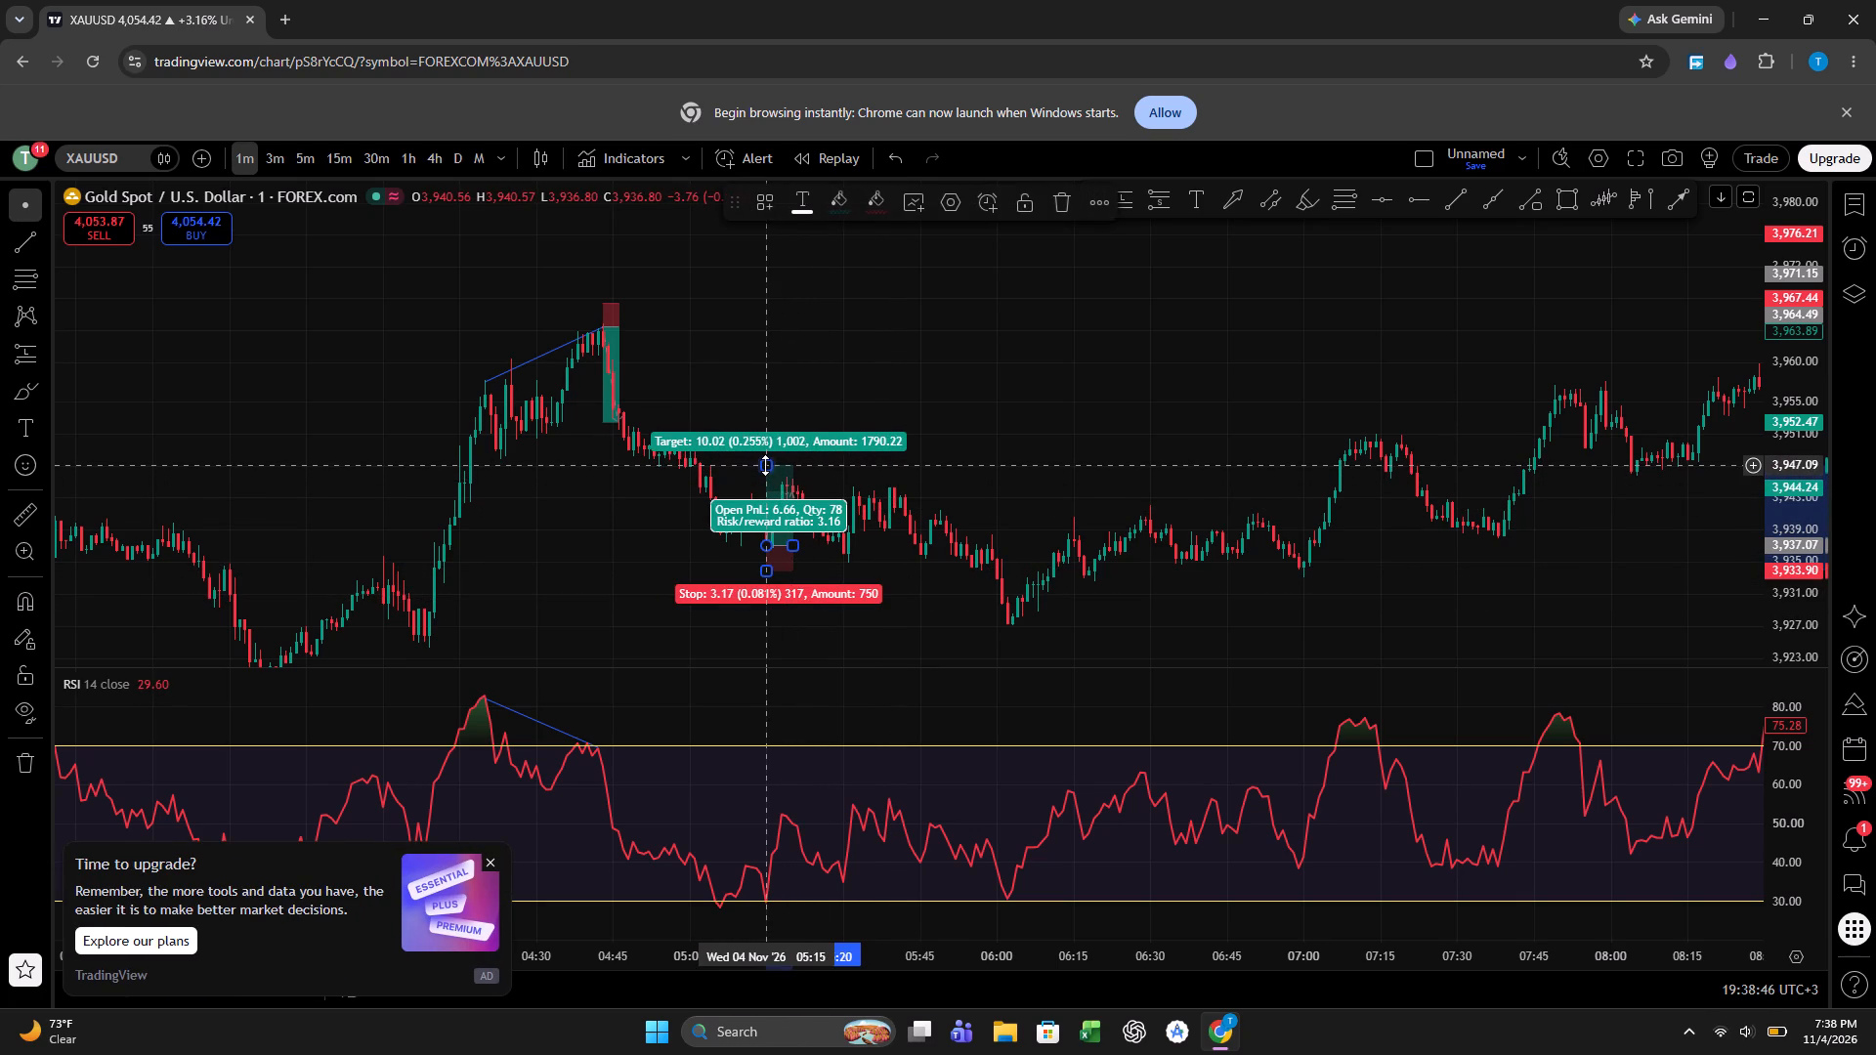
pyautogui.click(890, 479)
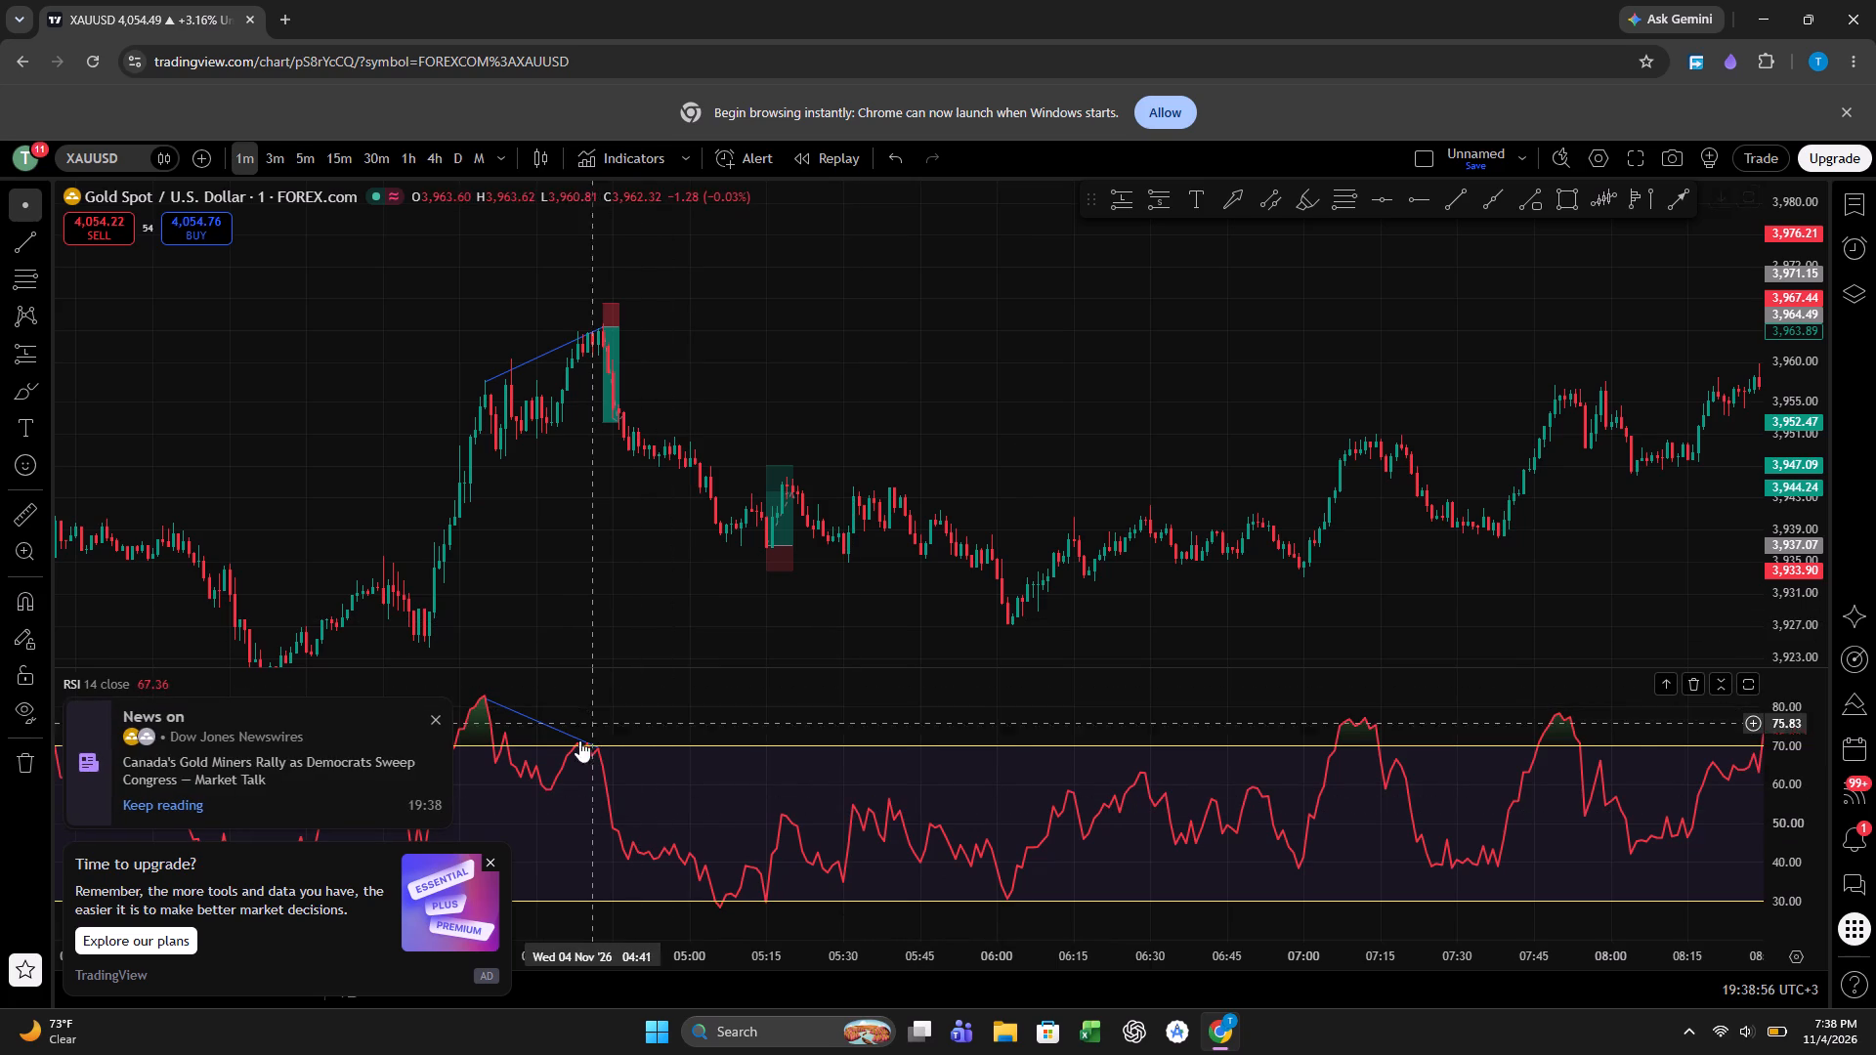
# Dismiss the upgrade advertisement and the gold miners news notification covering the chart.
pyautogui.click(492, 865)
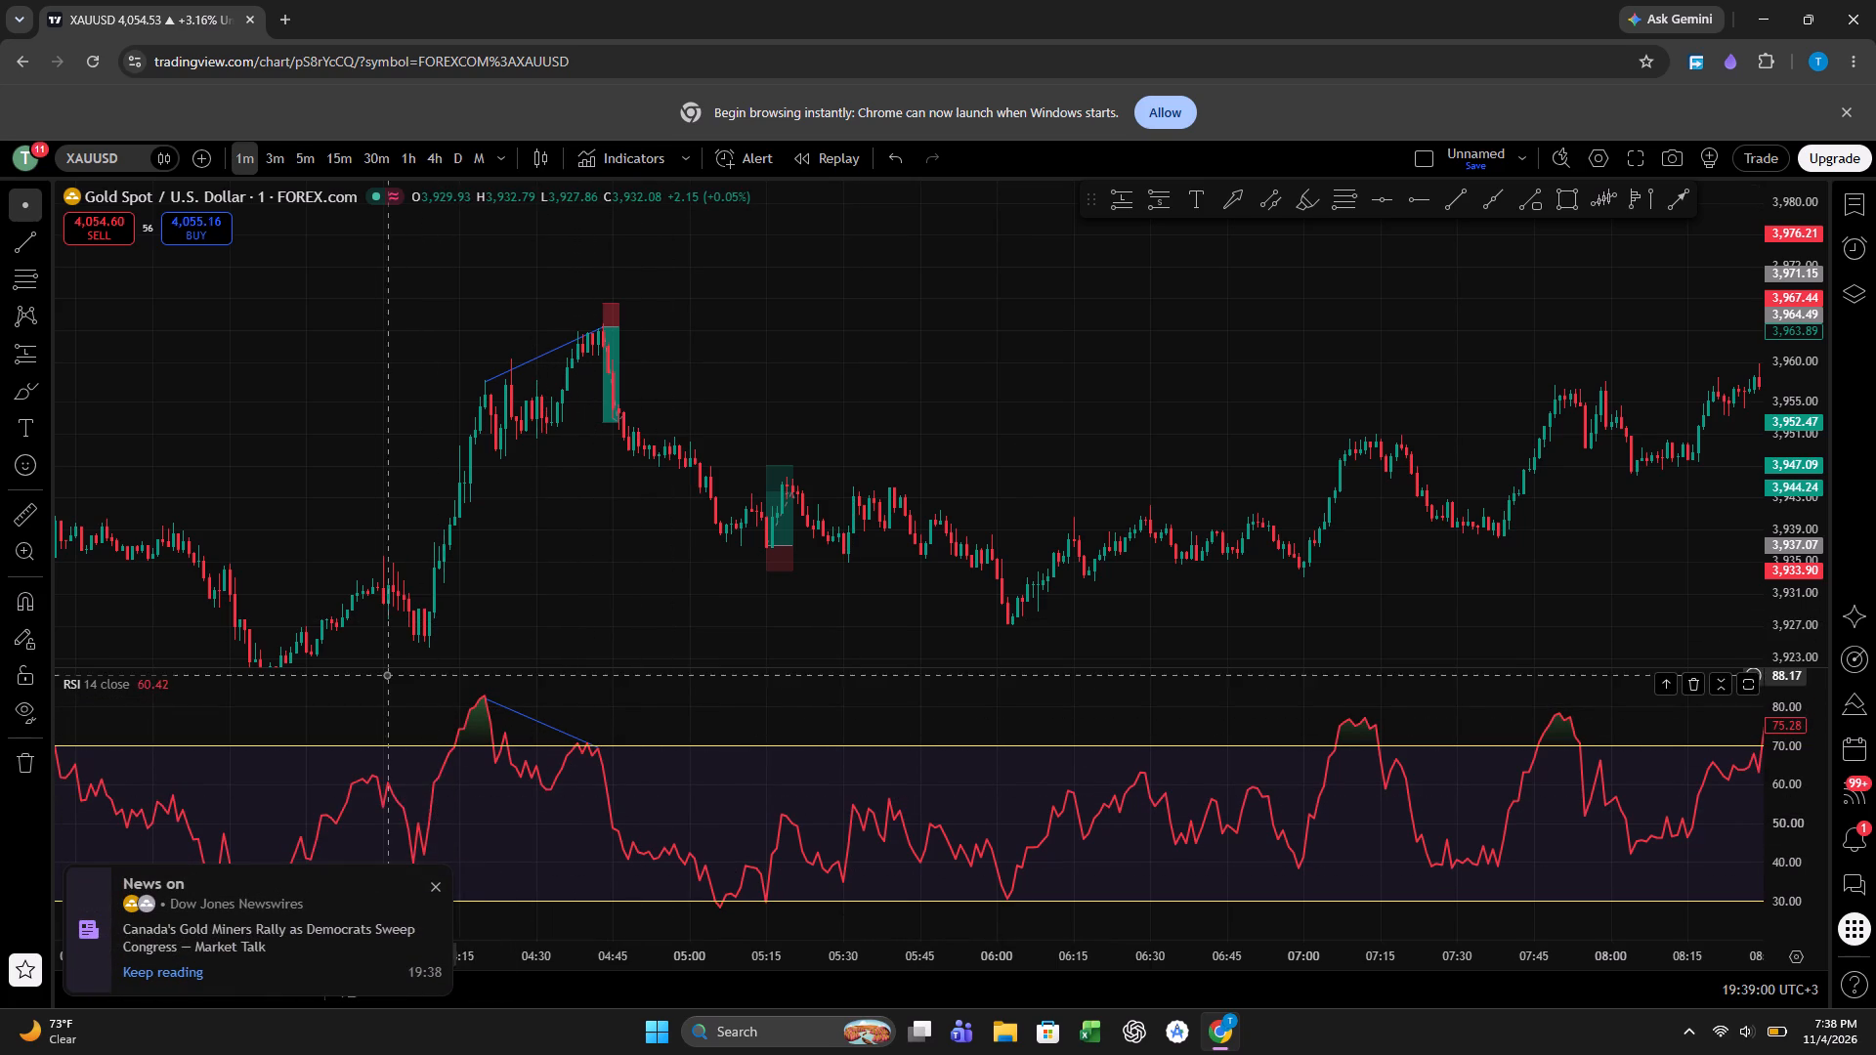
pyautogui.click(441, 893)
# Draw a trendline across the two falling RSI peaks from 02:01 at about 76.59 to 02:06 at about 73.57.
pyautogui.moveTo(359, 617); pyautogui.dragTo(717, 485)
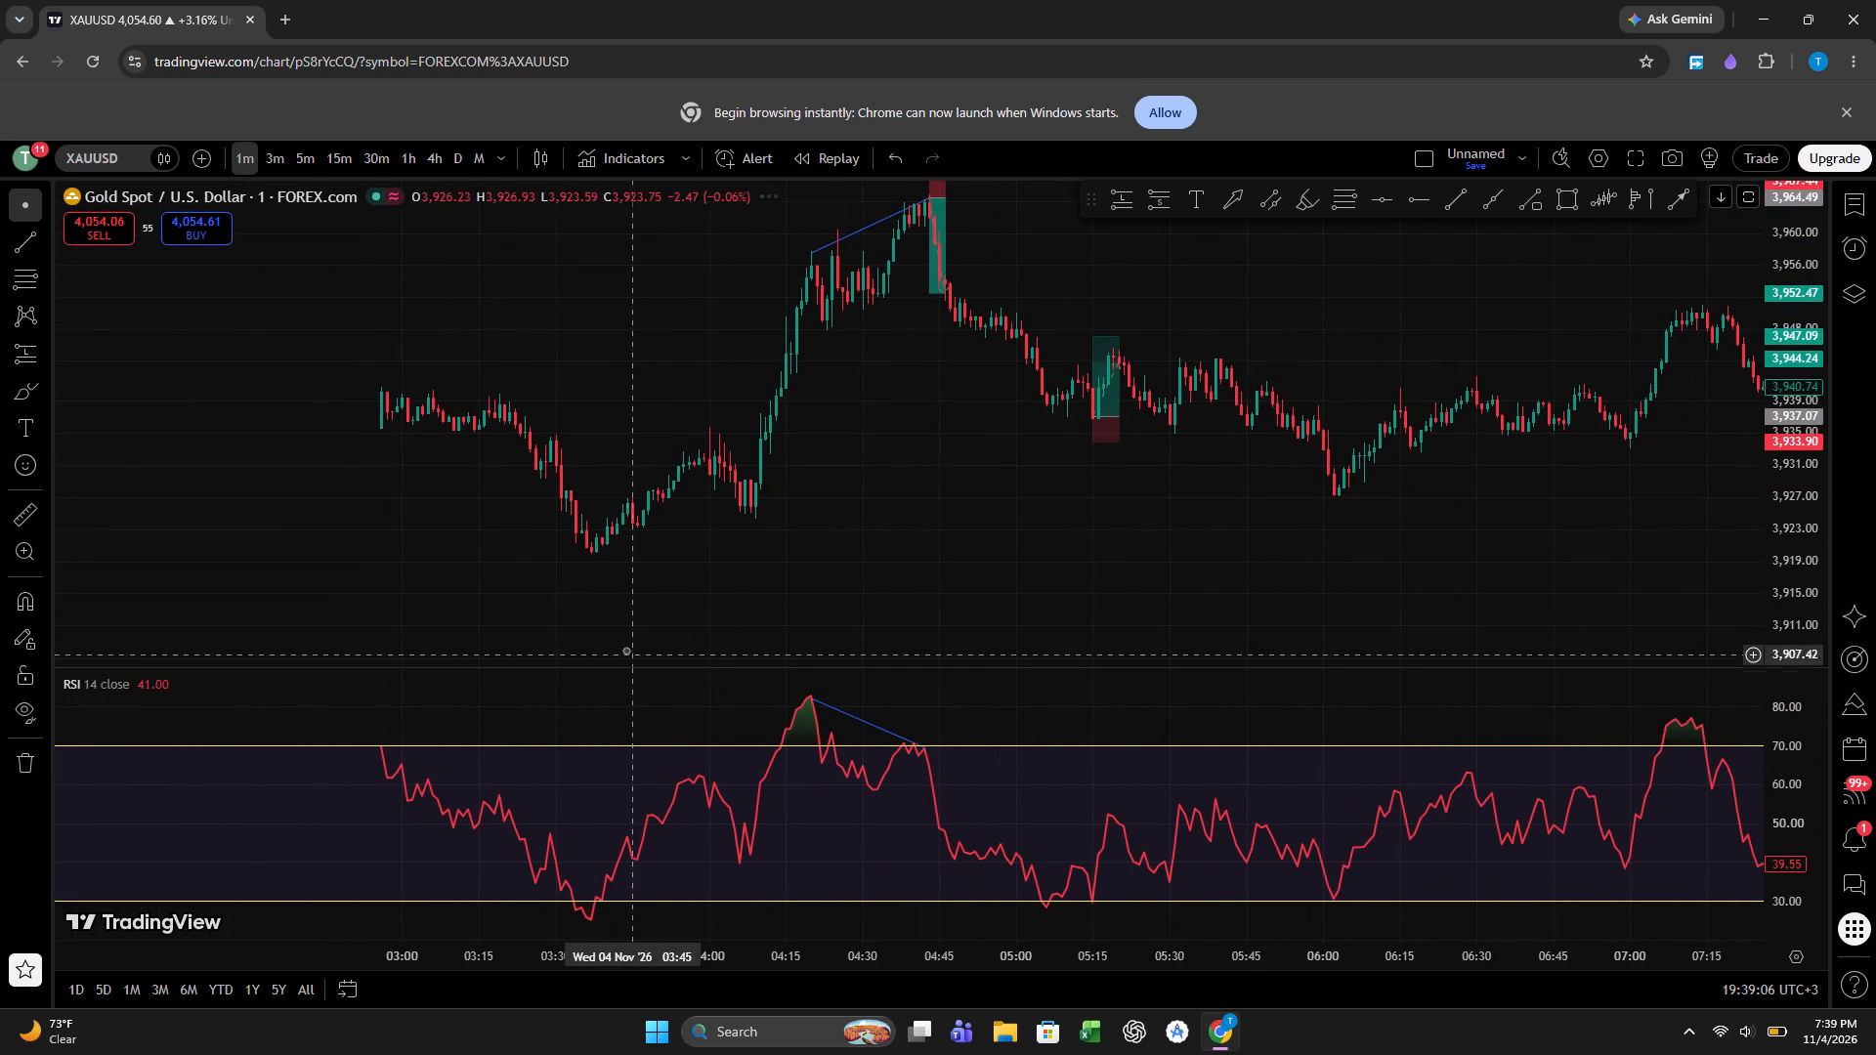
pyautogui.moveTo(442, 557); pyautogui.dragTo(790, 536)
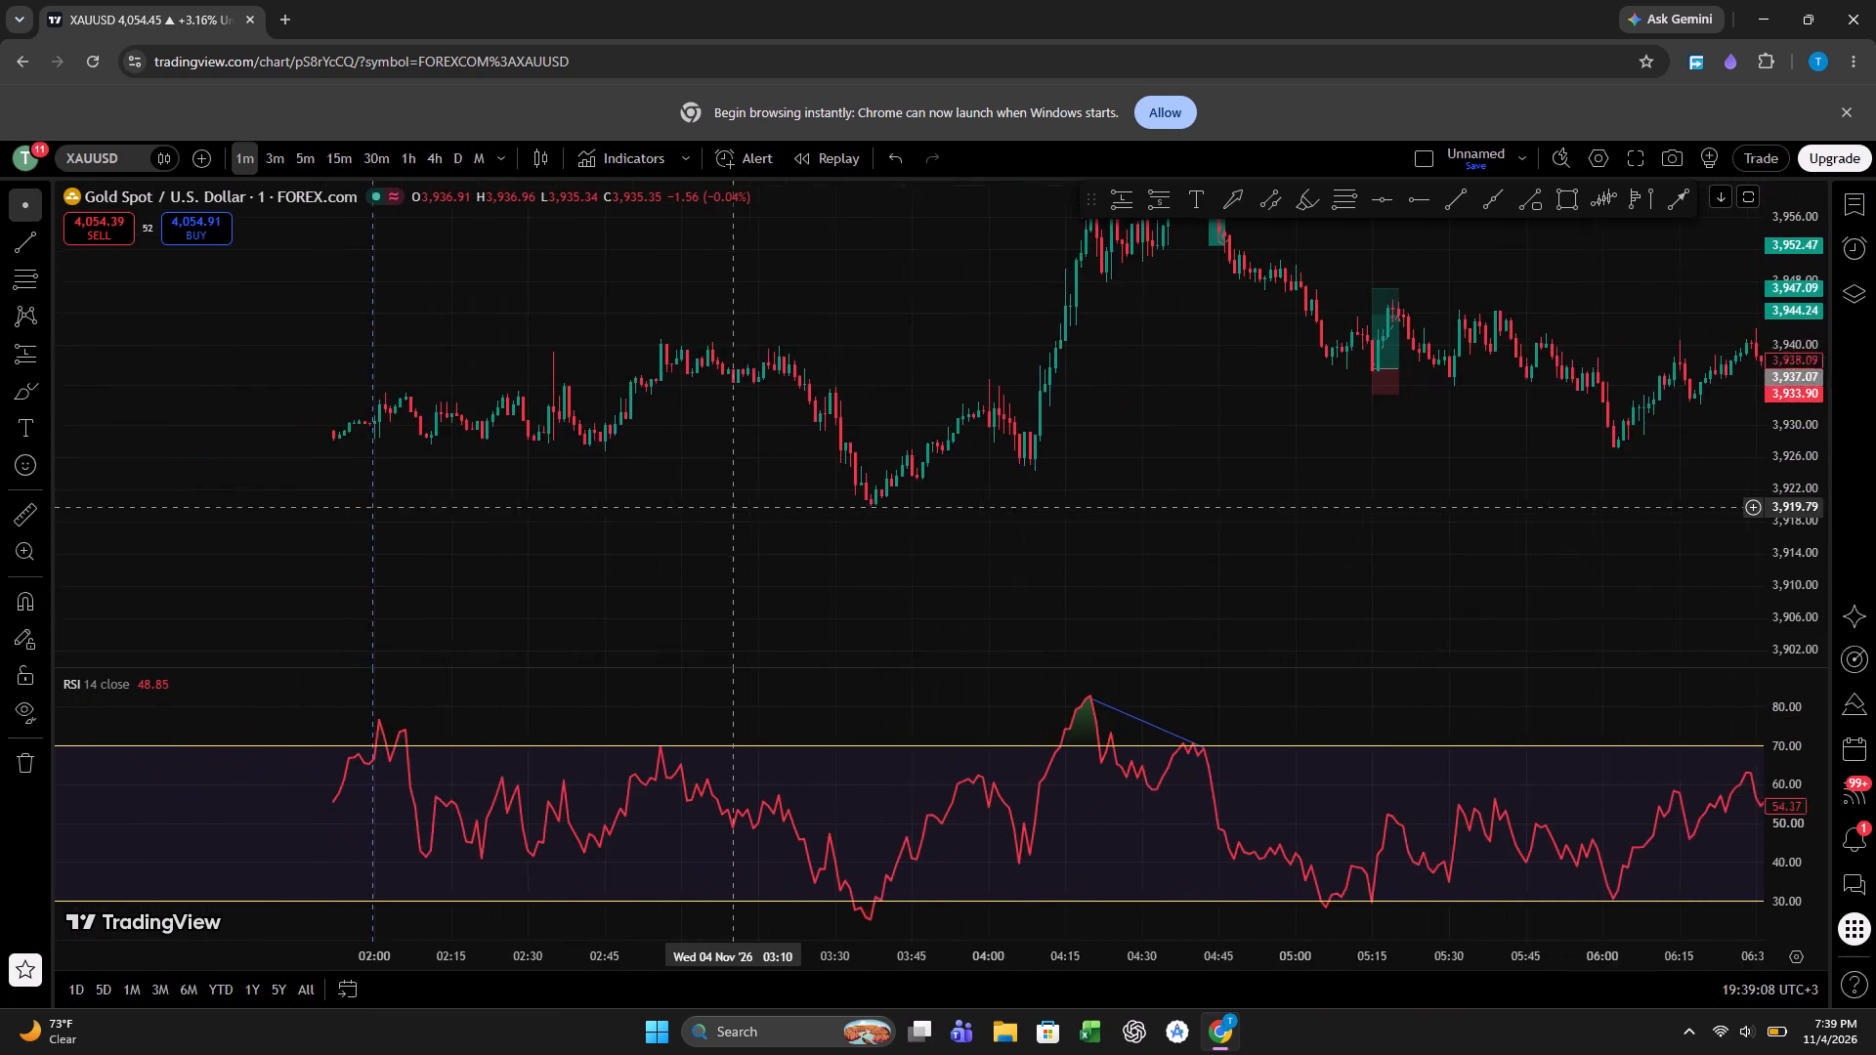
pyautogui.moveTo(790, 536); pyautogui.dragTo(937, 544)
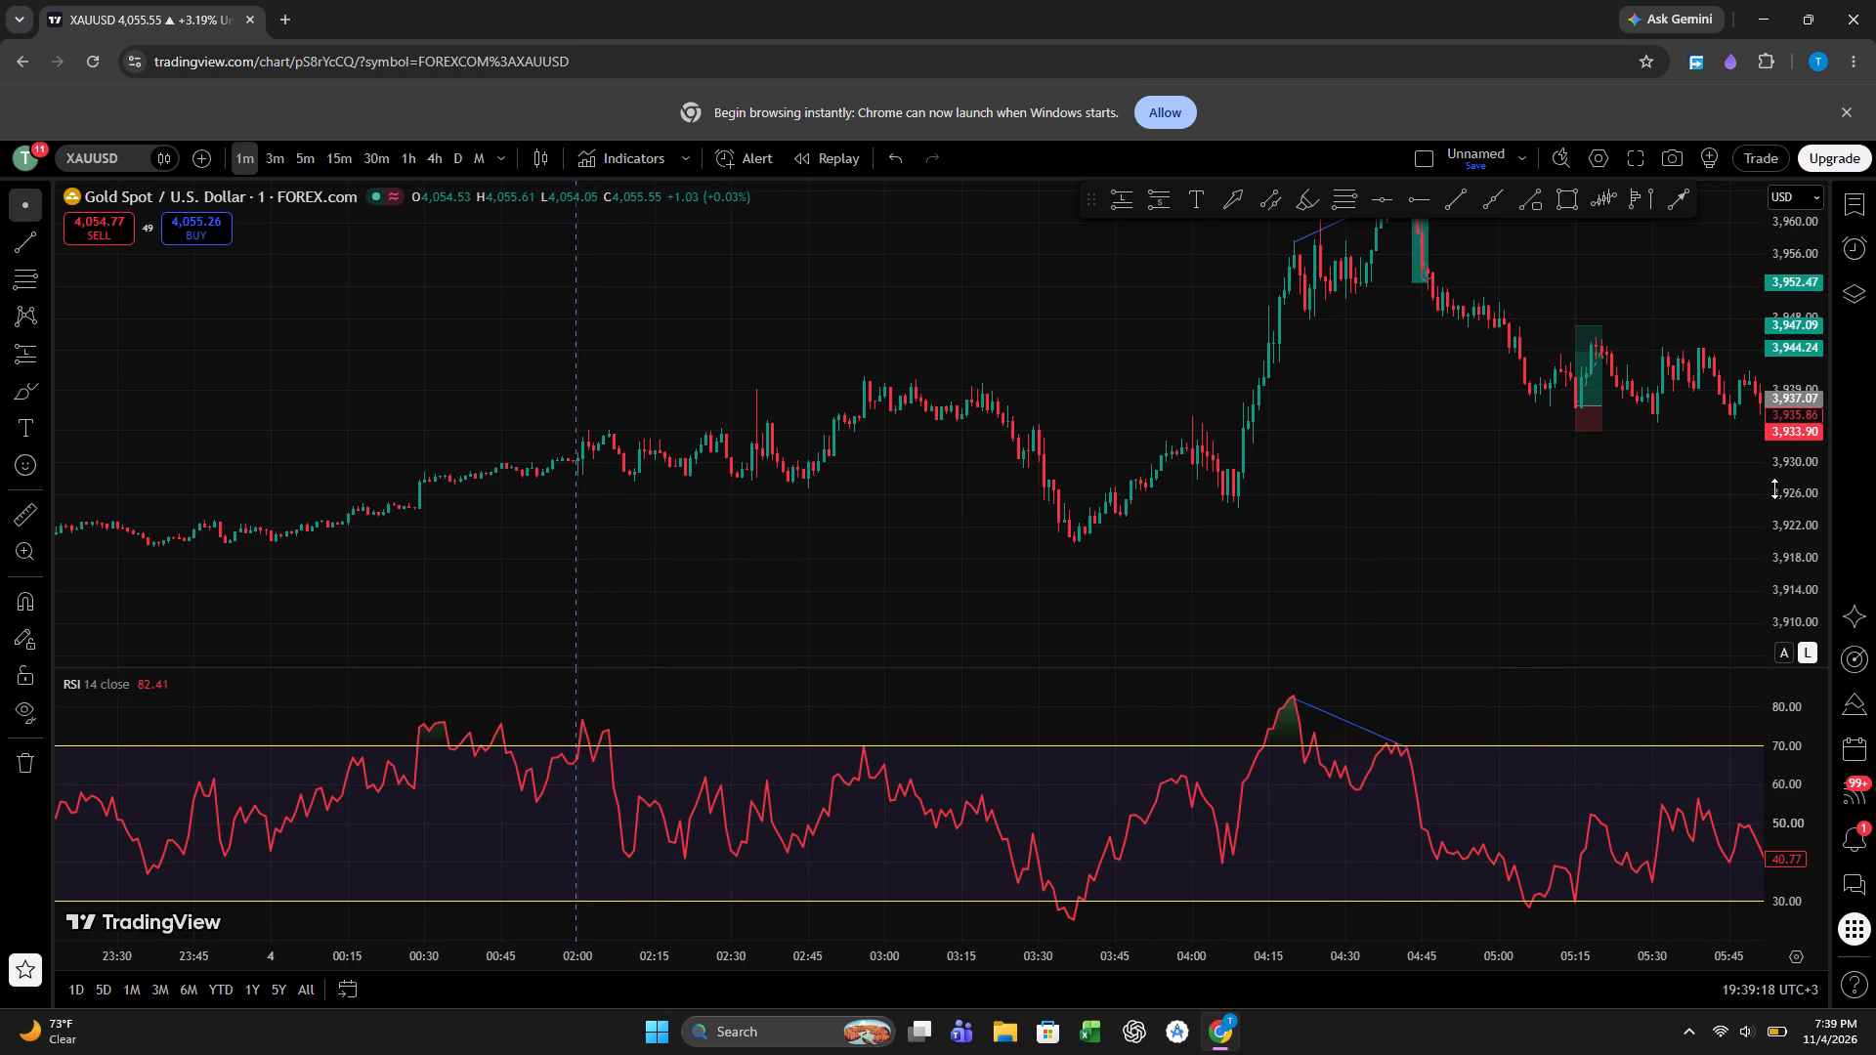
pyautogui.moveTo(1780, 485); pyautogui.dragTo(1749, 155)
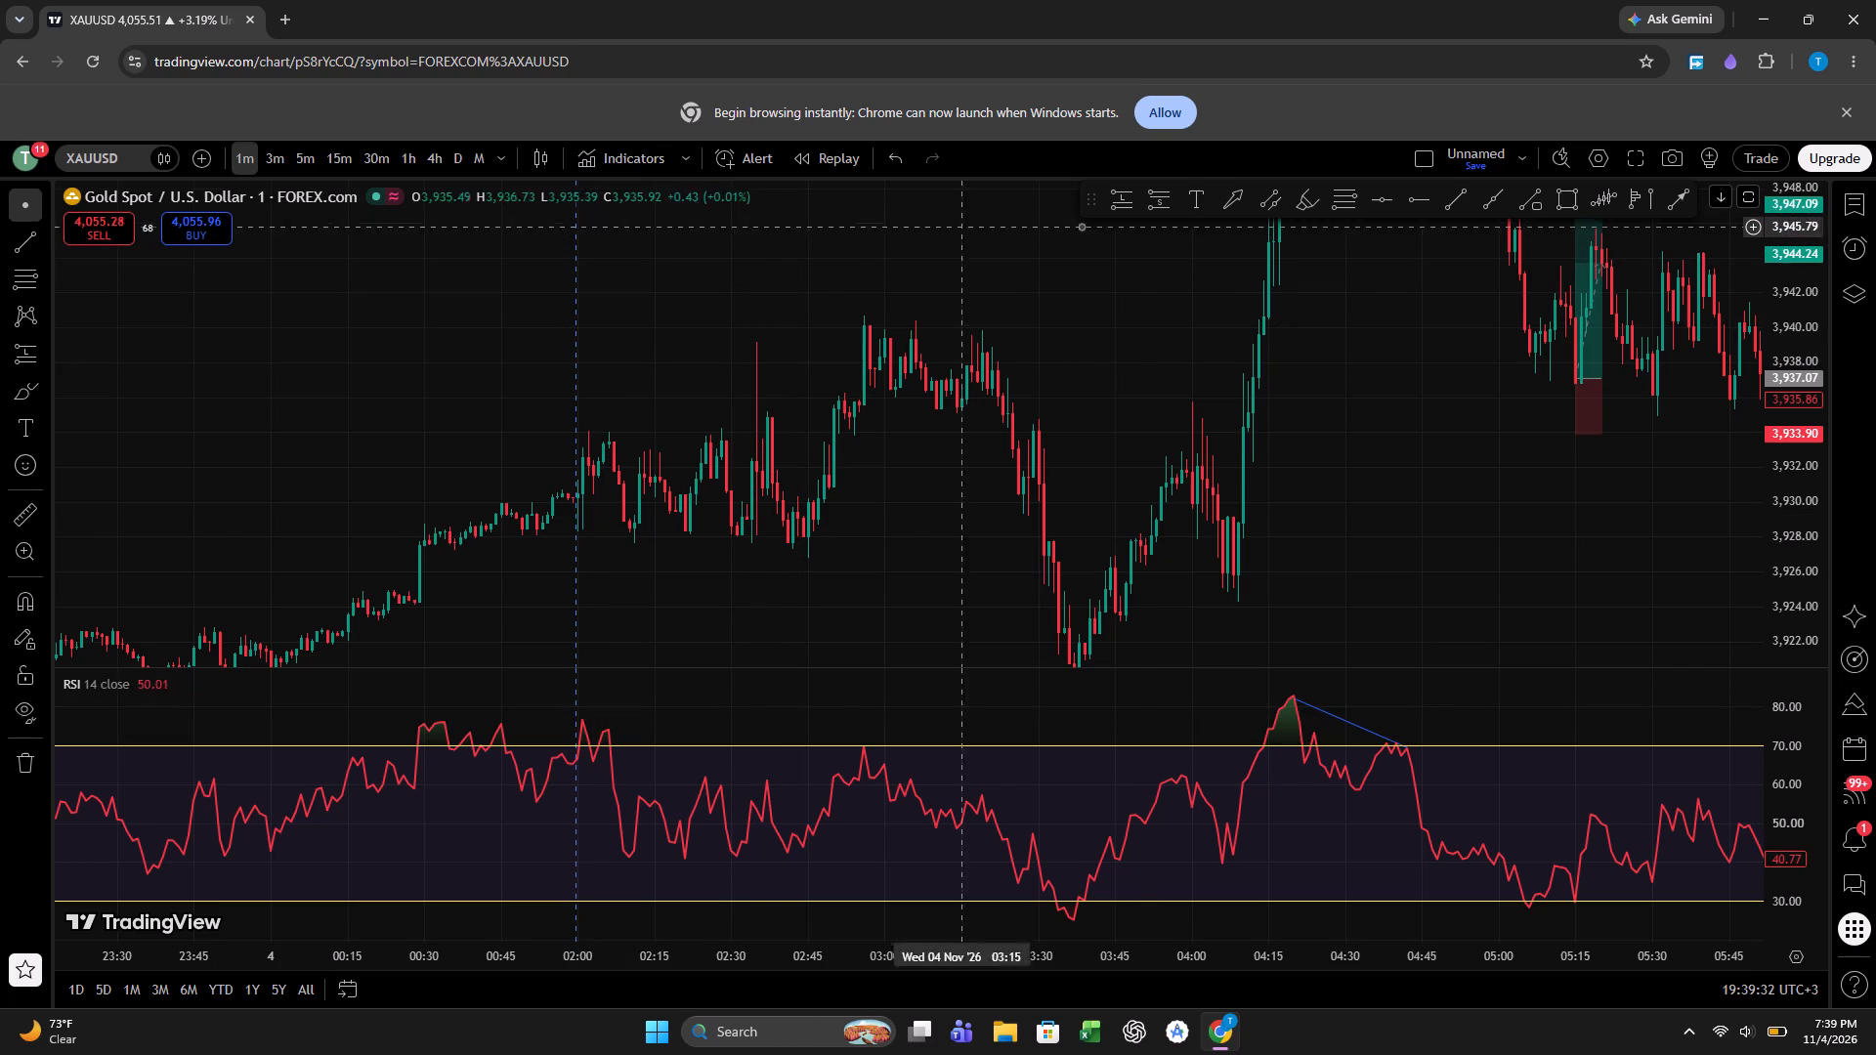
pyautogui.click(1444, 197)
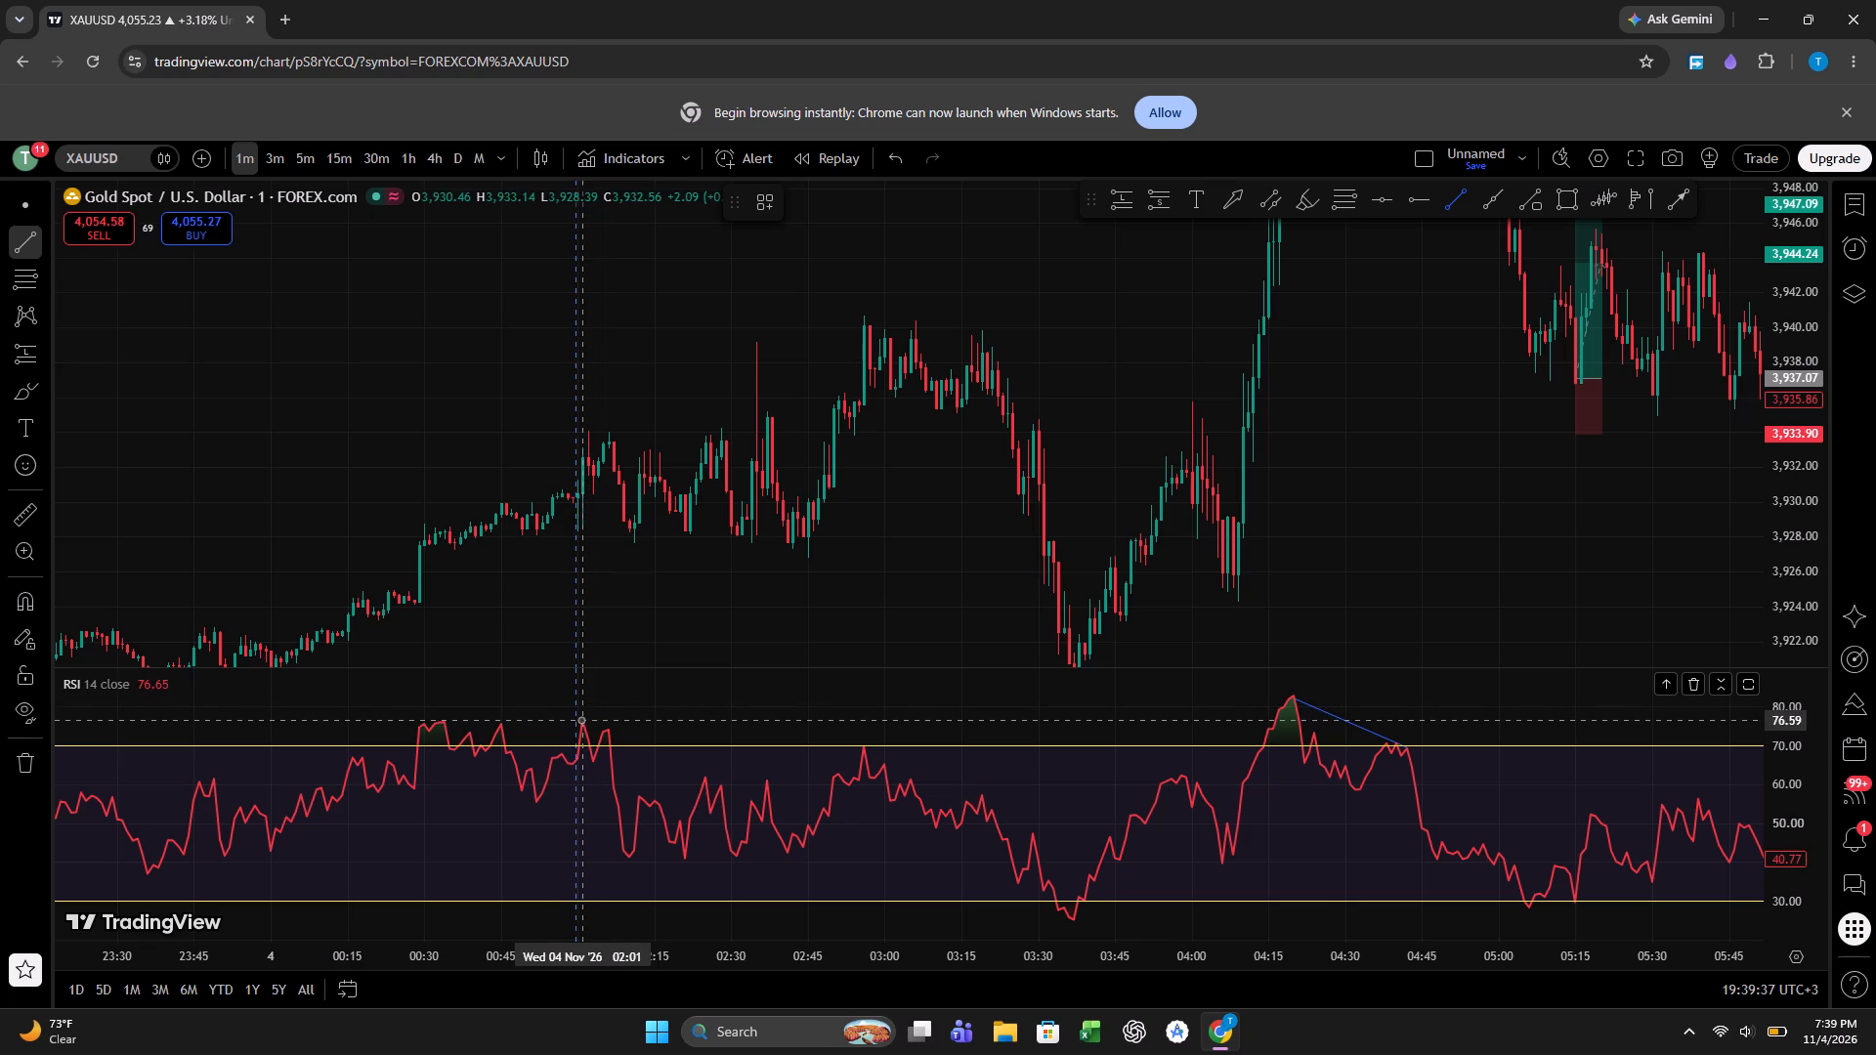
pyautogui.moveTo(581, 720); pyautogui.dragTo(609, 732)
pyautogui.click(609, 732)
pyautogui.click(648, 704)
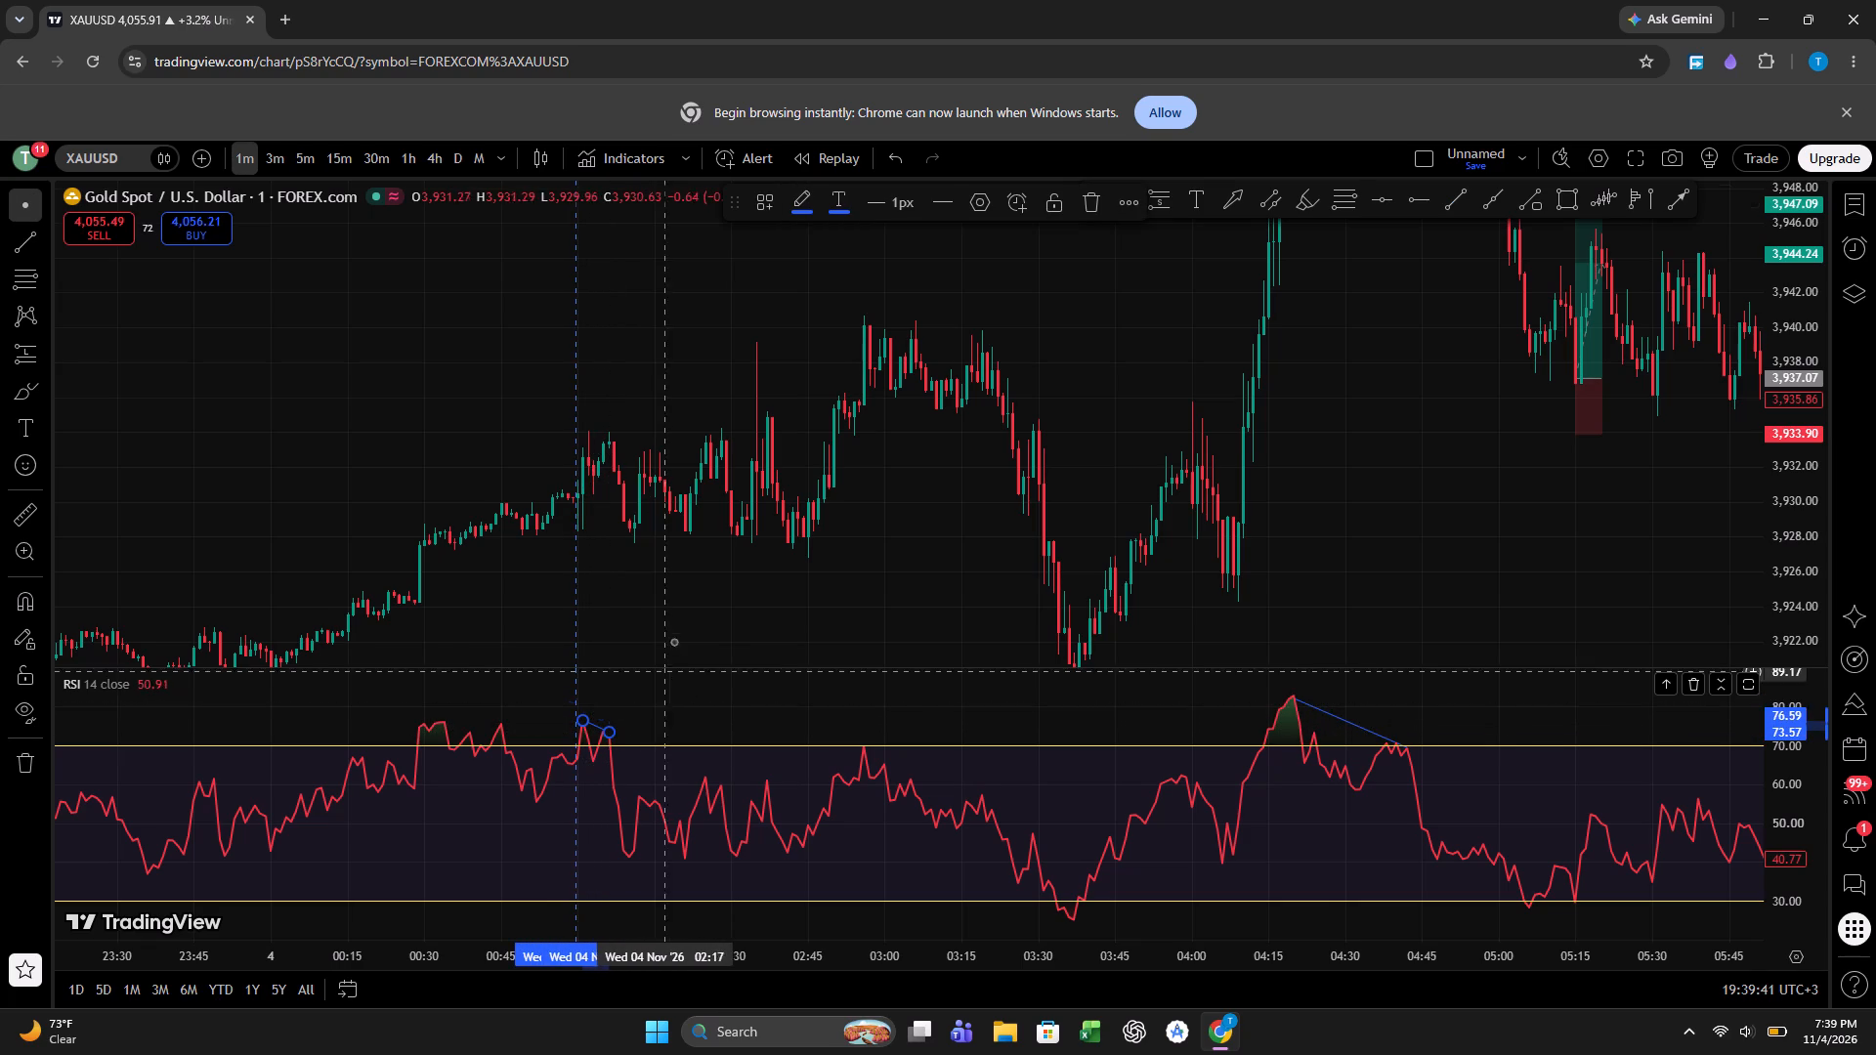
# Draw the matching price trendline over the rising highs from about 3,932.72 at 02:01 to about 3,933.96 at 02:06.
pyautogui.moveTo(677, 638); pyautogui.dragTo(1506, 411)
pyautogui.moveTo(1354, 473); pyautogui.dragTo(1231, 497)
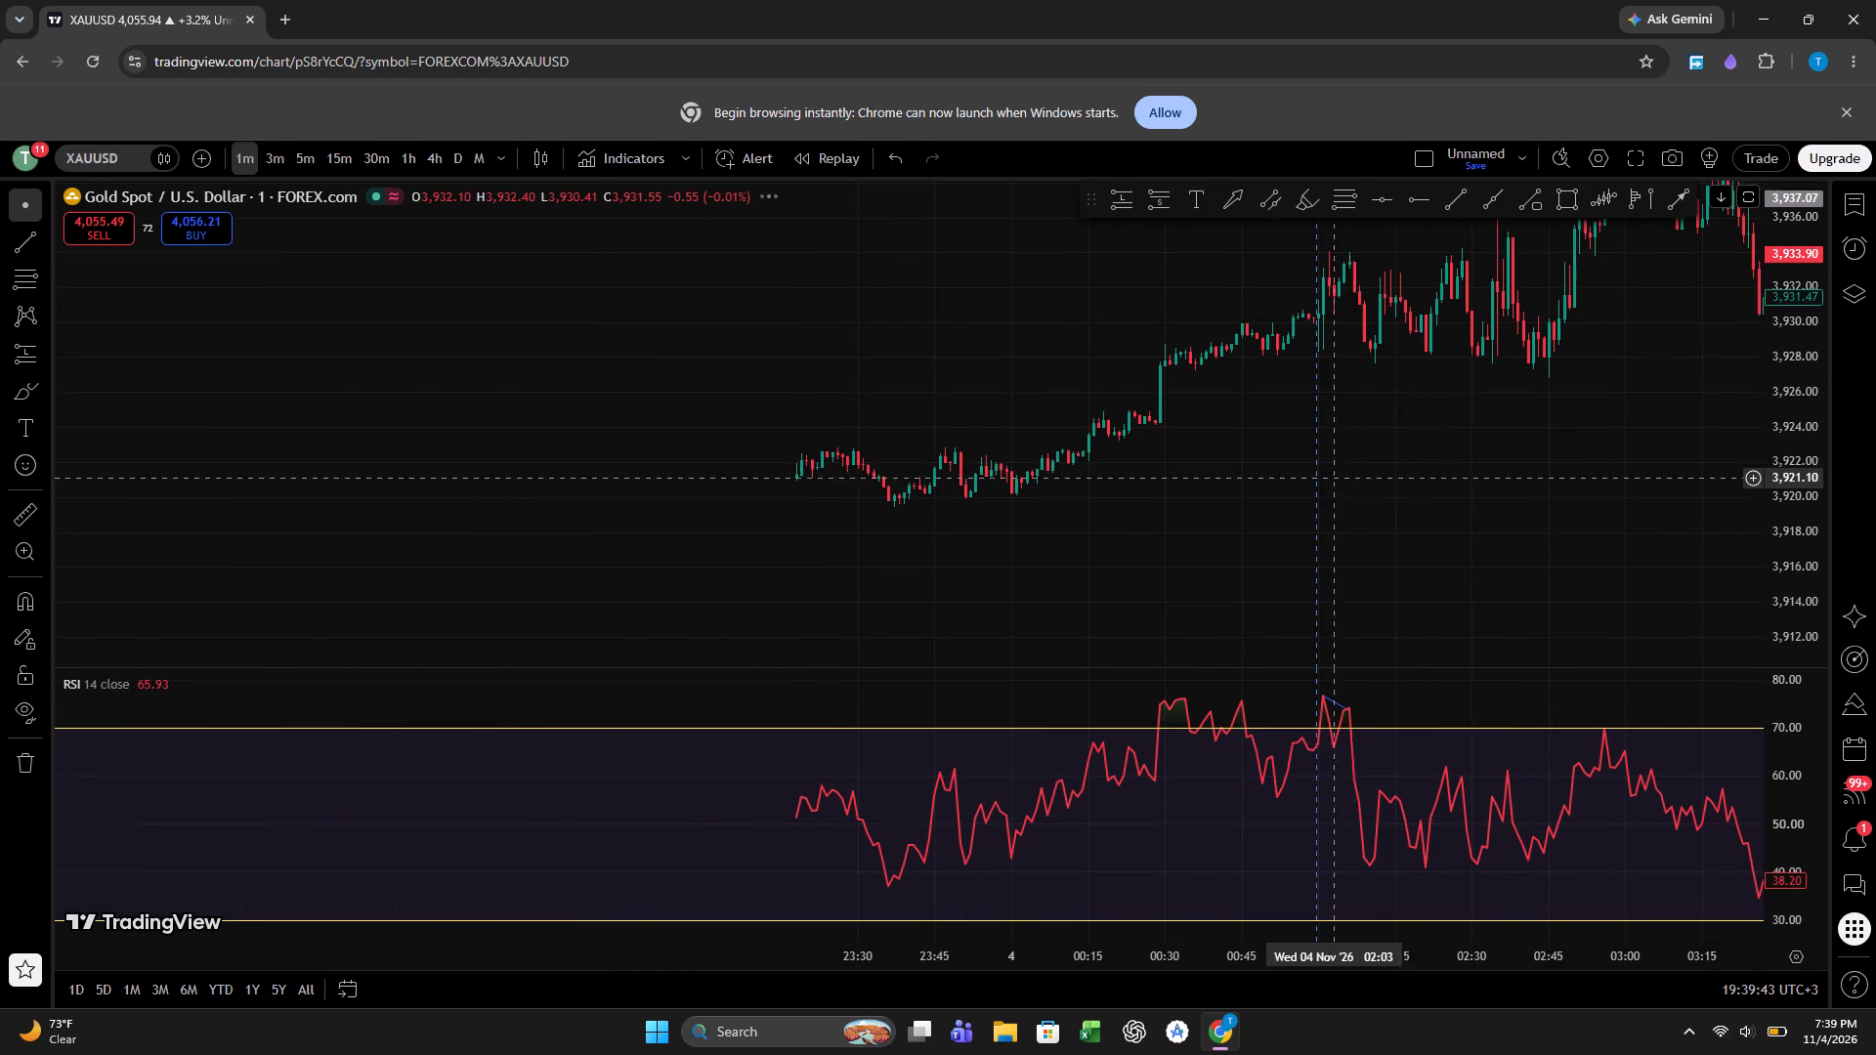
pyautogui.moveTo(1231, 497); pyautogui.dragTo(683, 650)
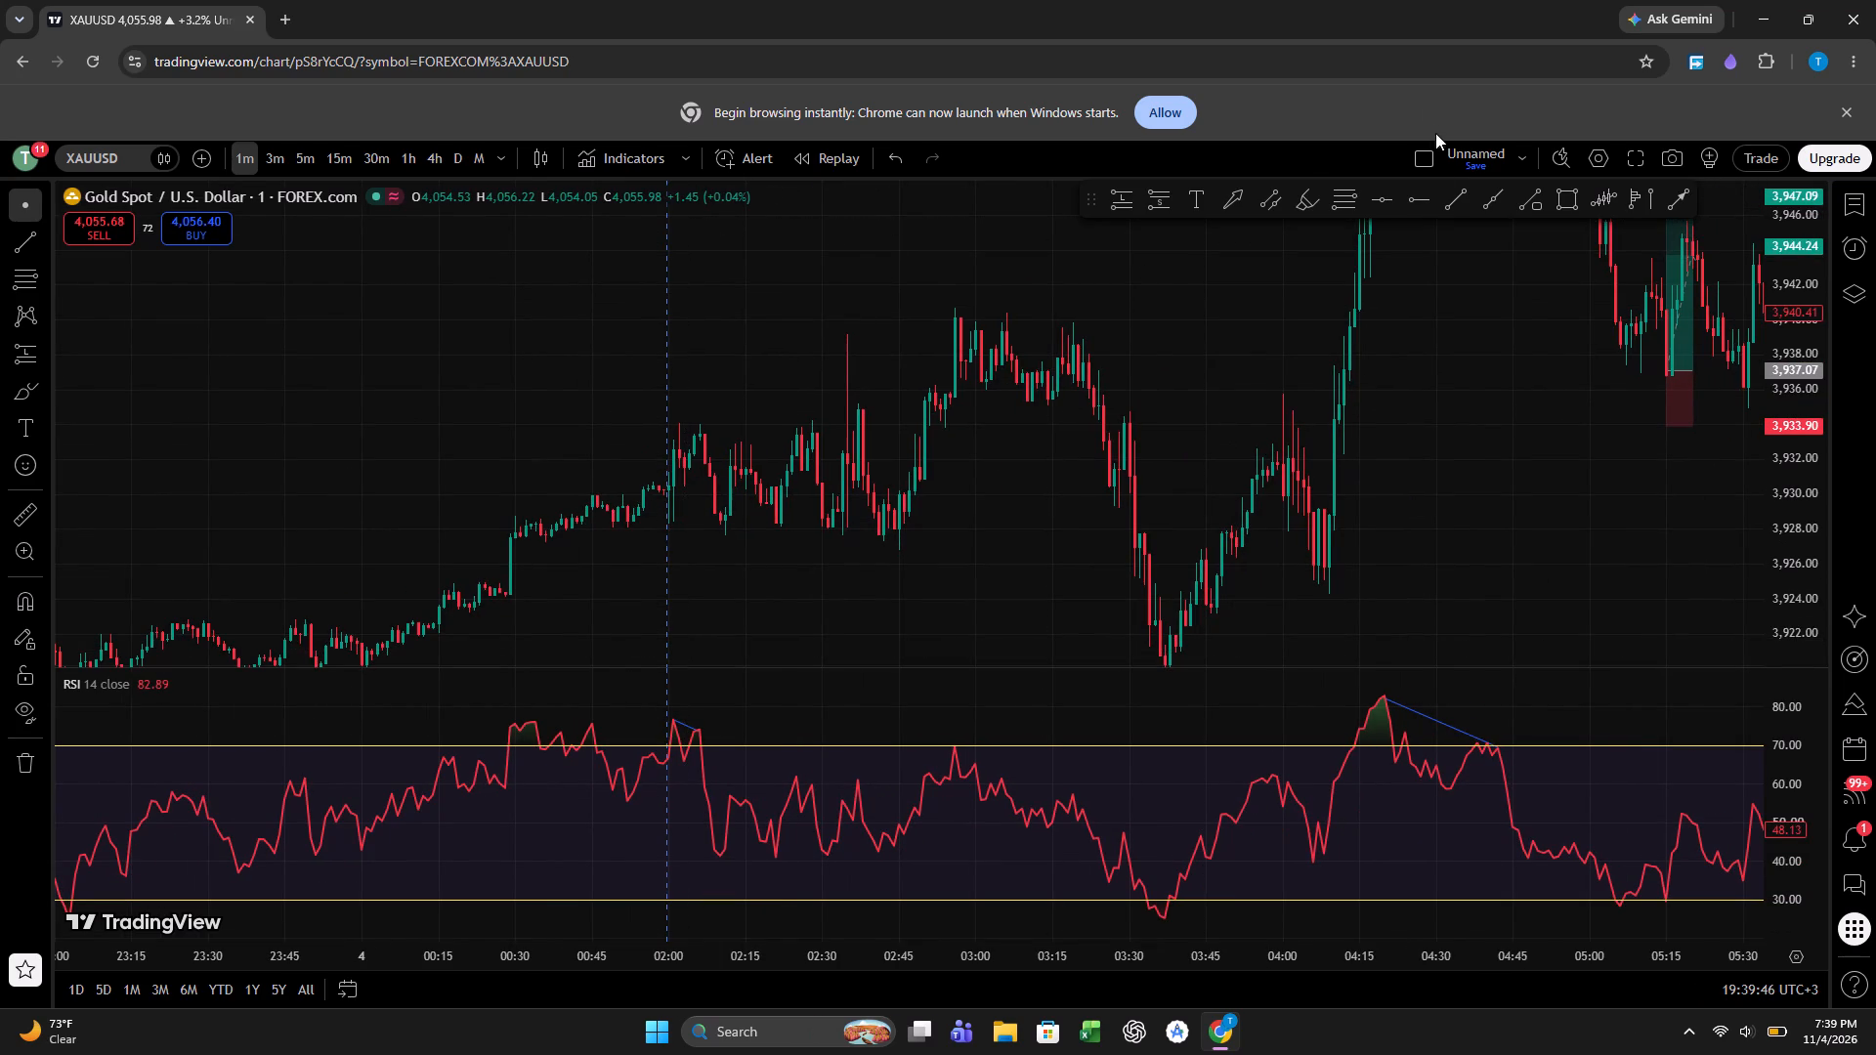
pyautogui.click(1451, 193)
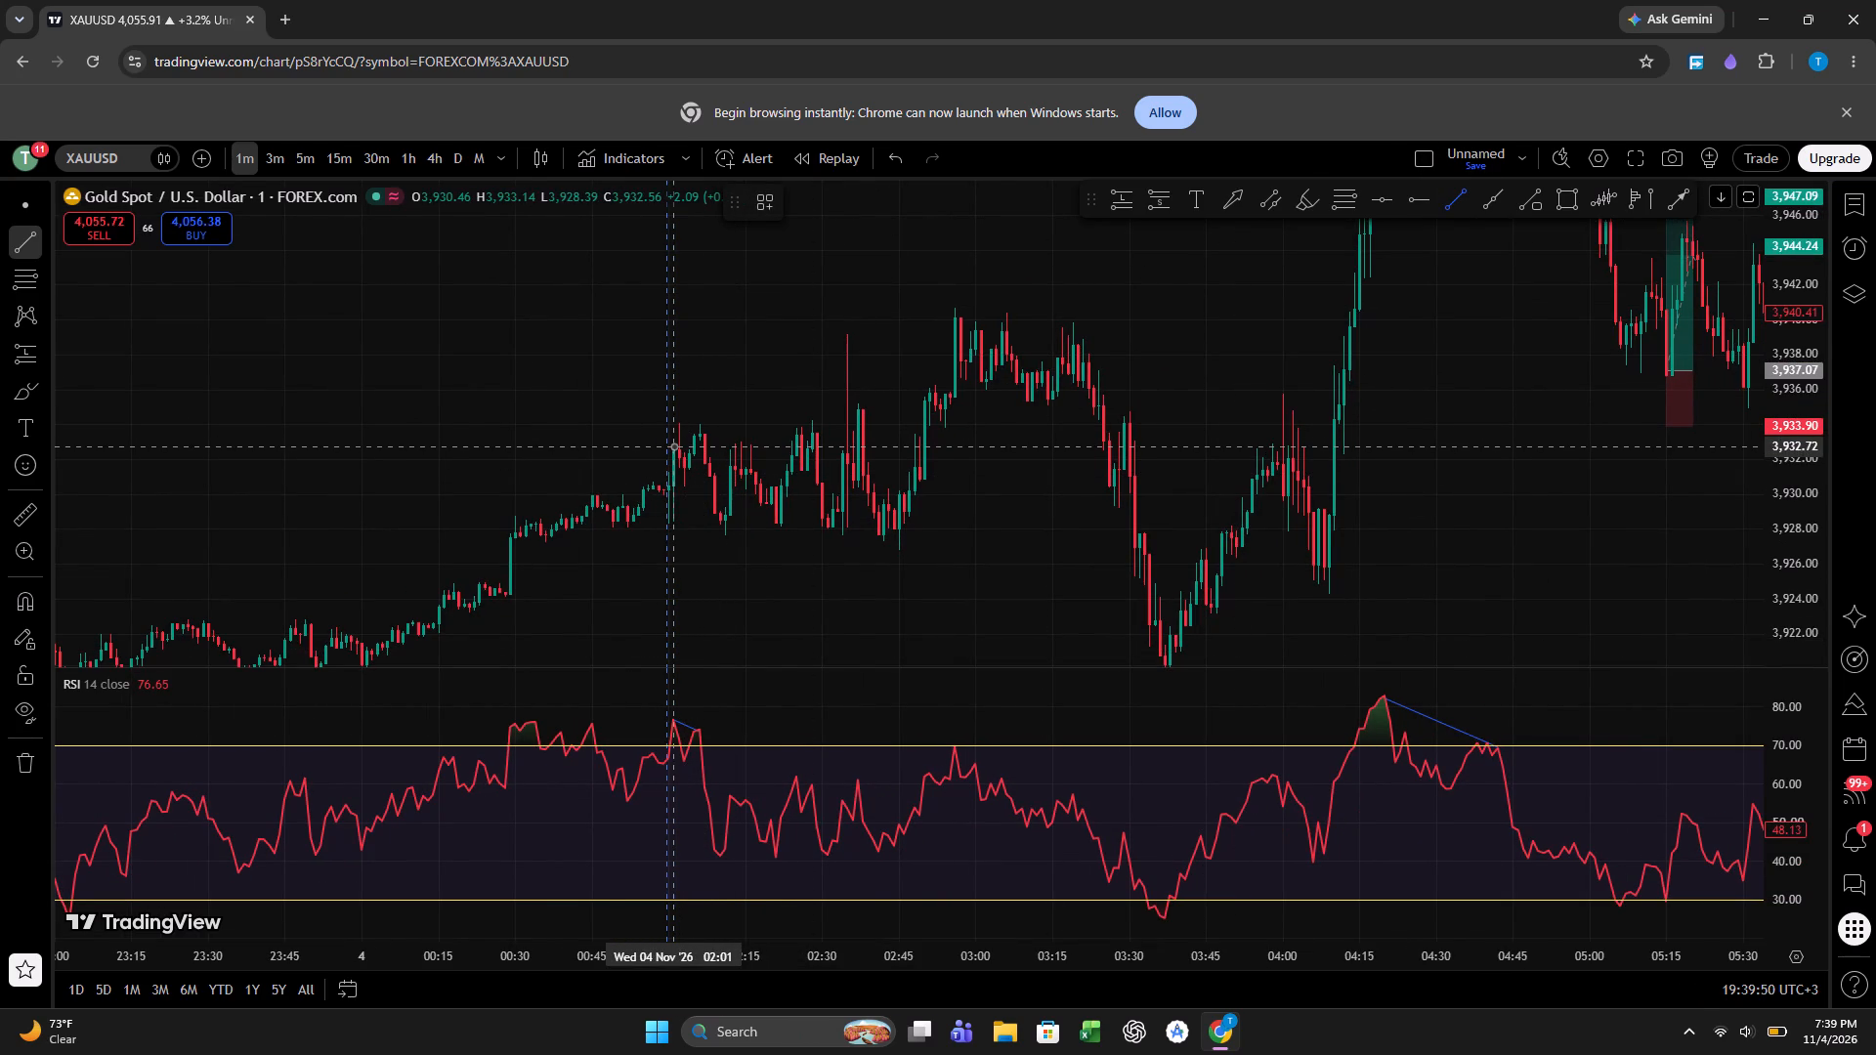
pyautogui.moveTo(674, 446); pyautogui.dragTo(701, 432)
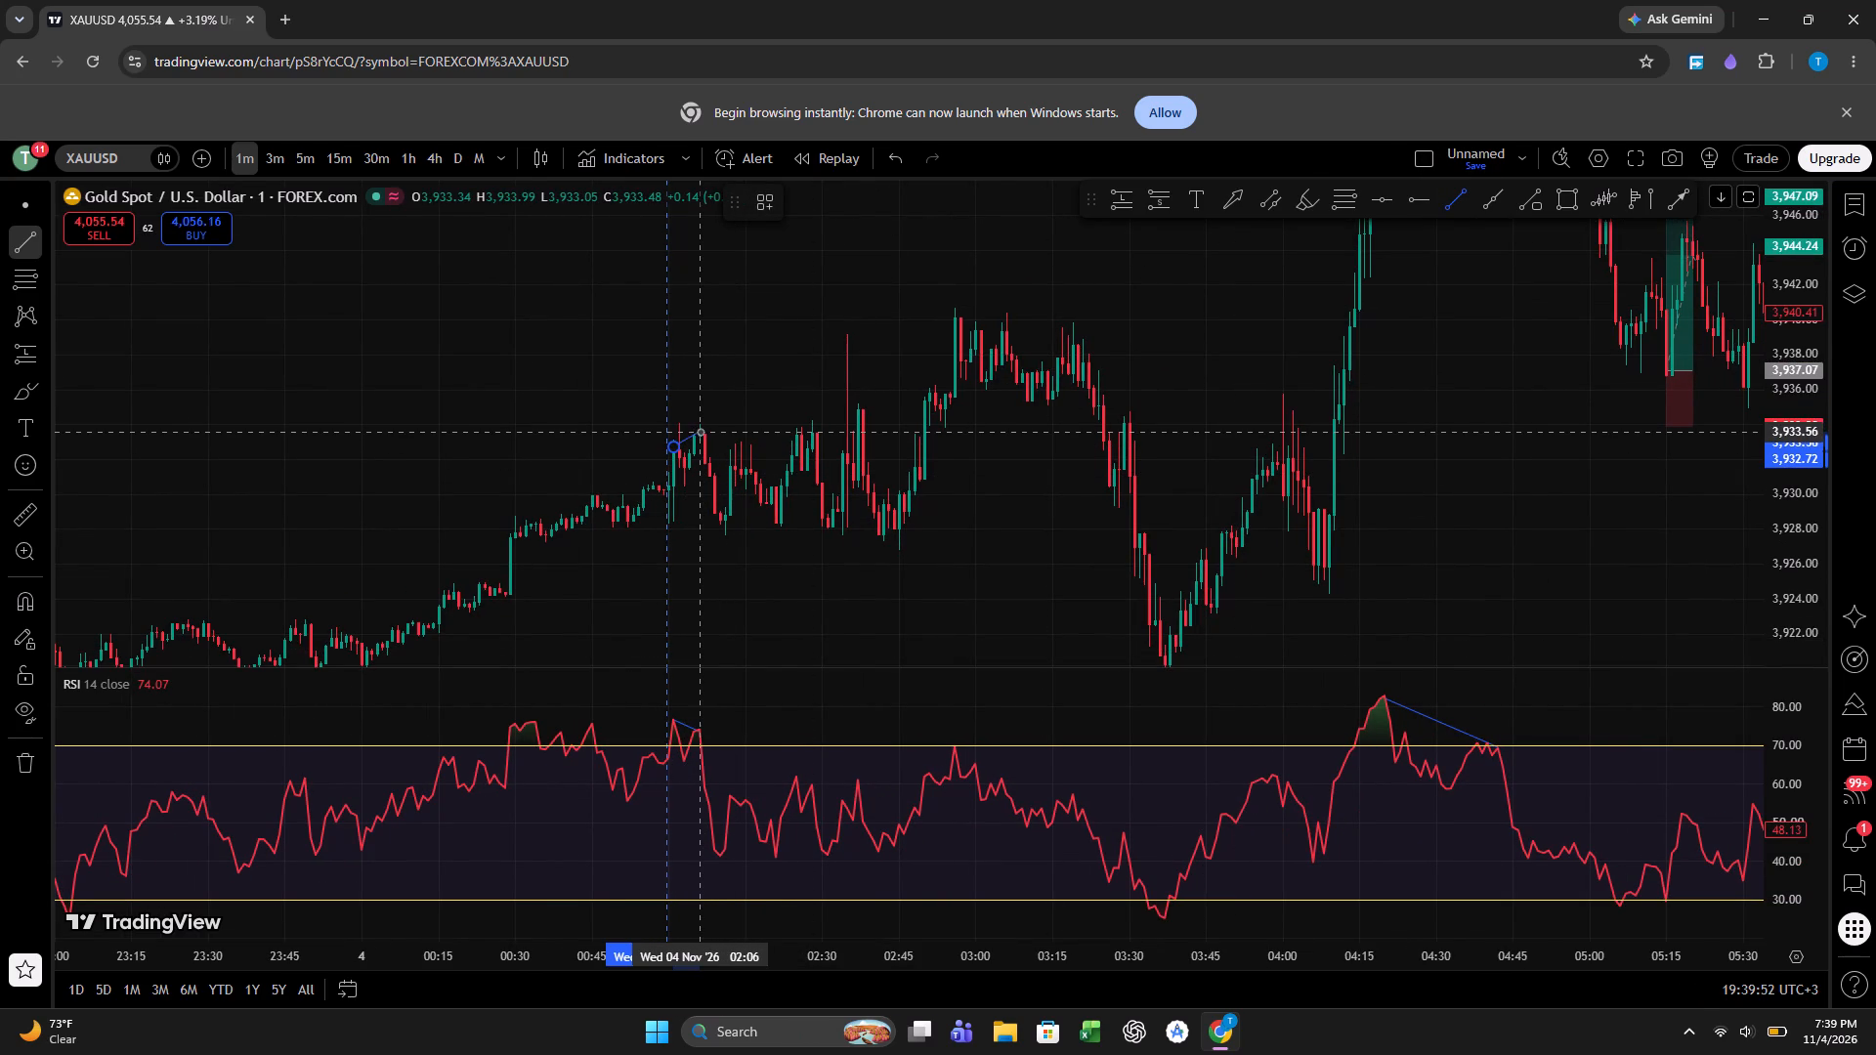
pyautogui.moveTo(701, 432); pyautogui.dragTo(704, 432)
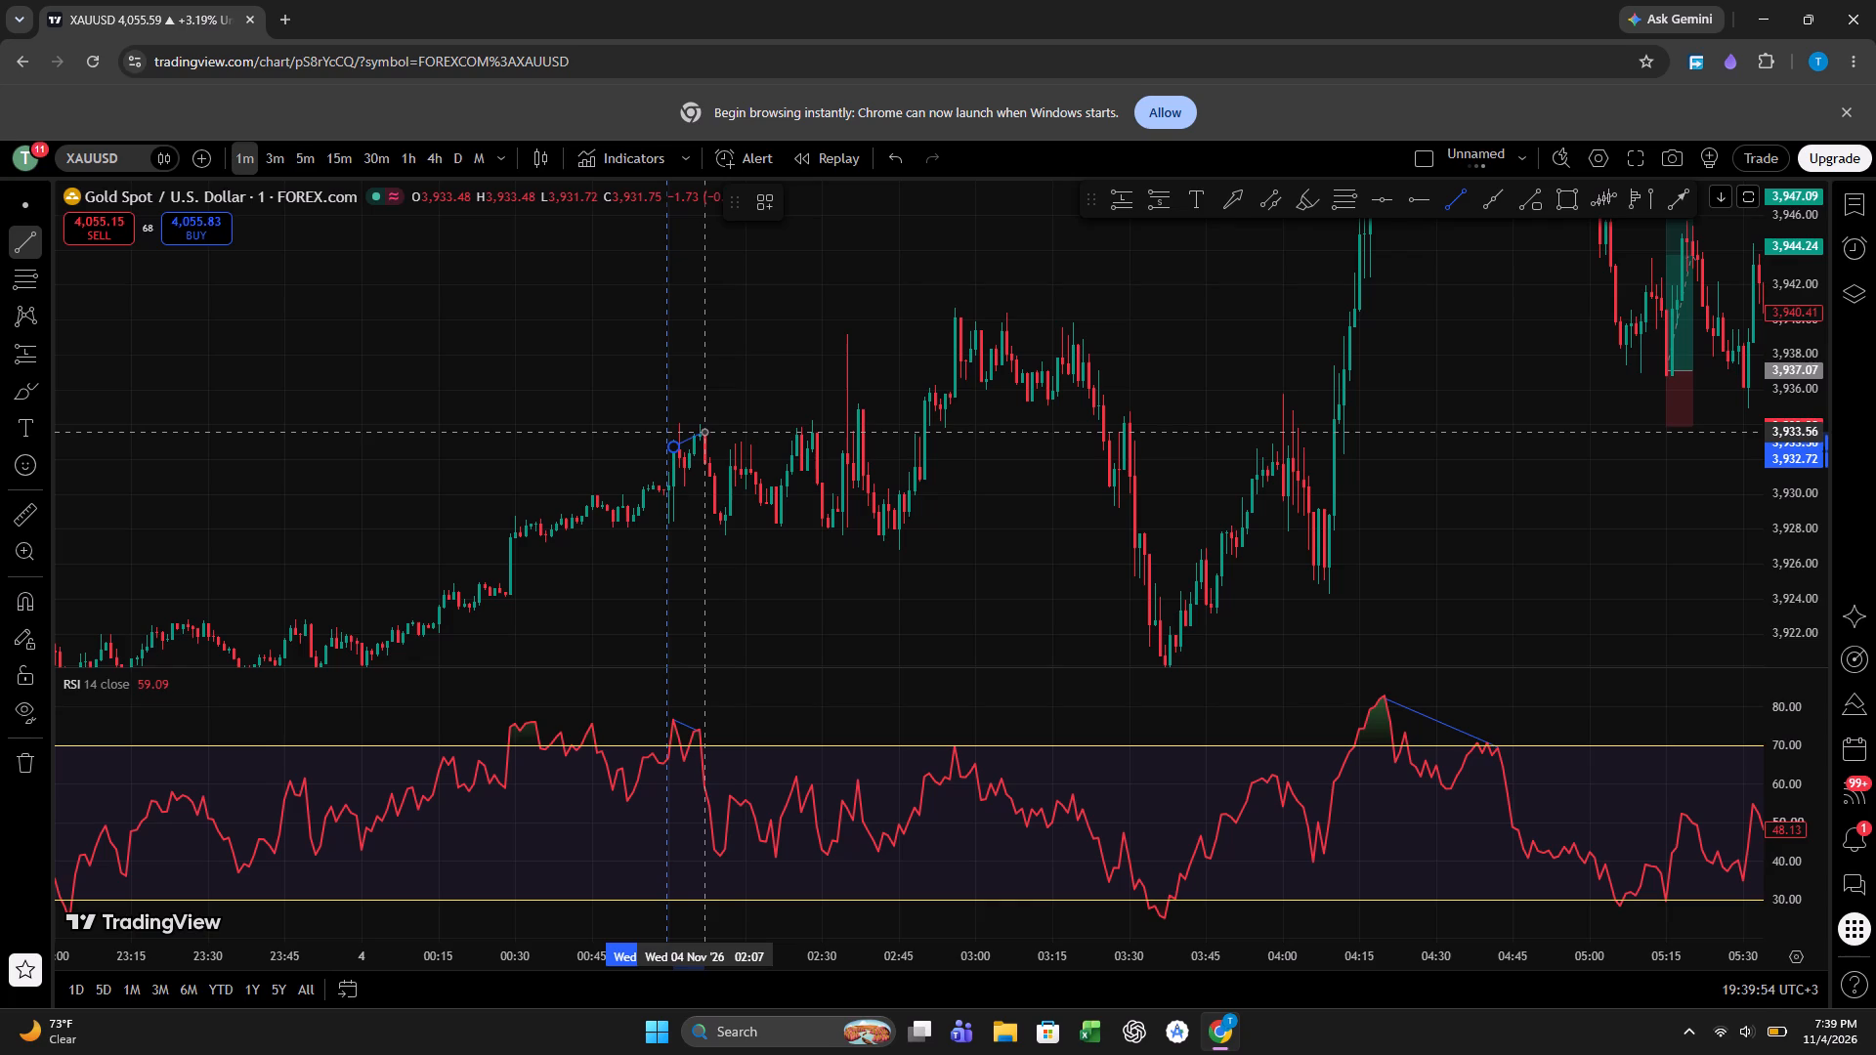
pyautogui.moveTo(704, 432); pyautogui.dragTo(699, 426)
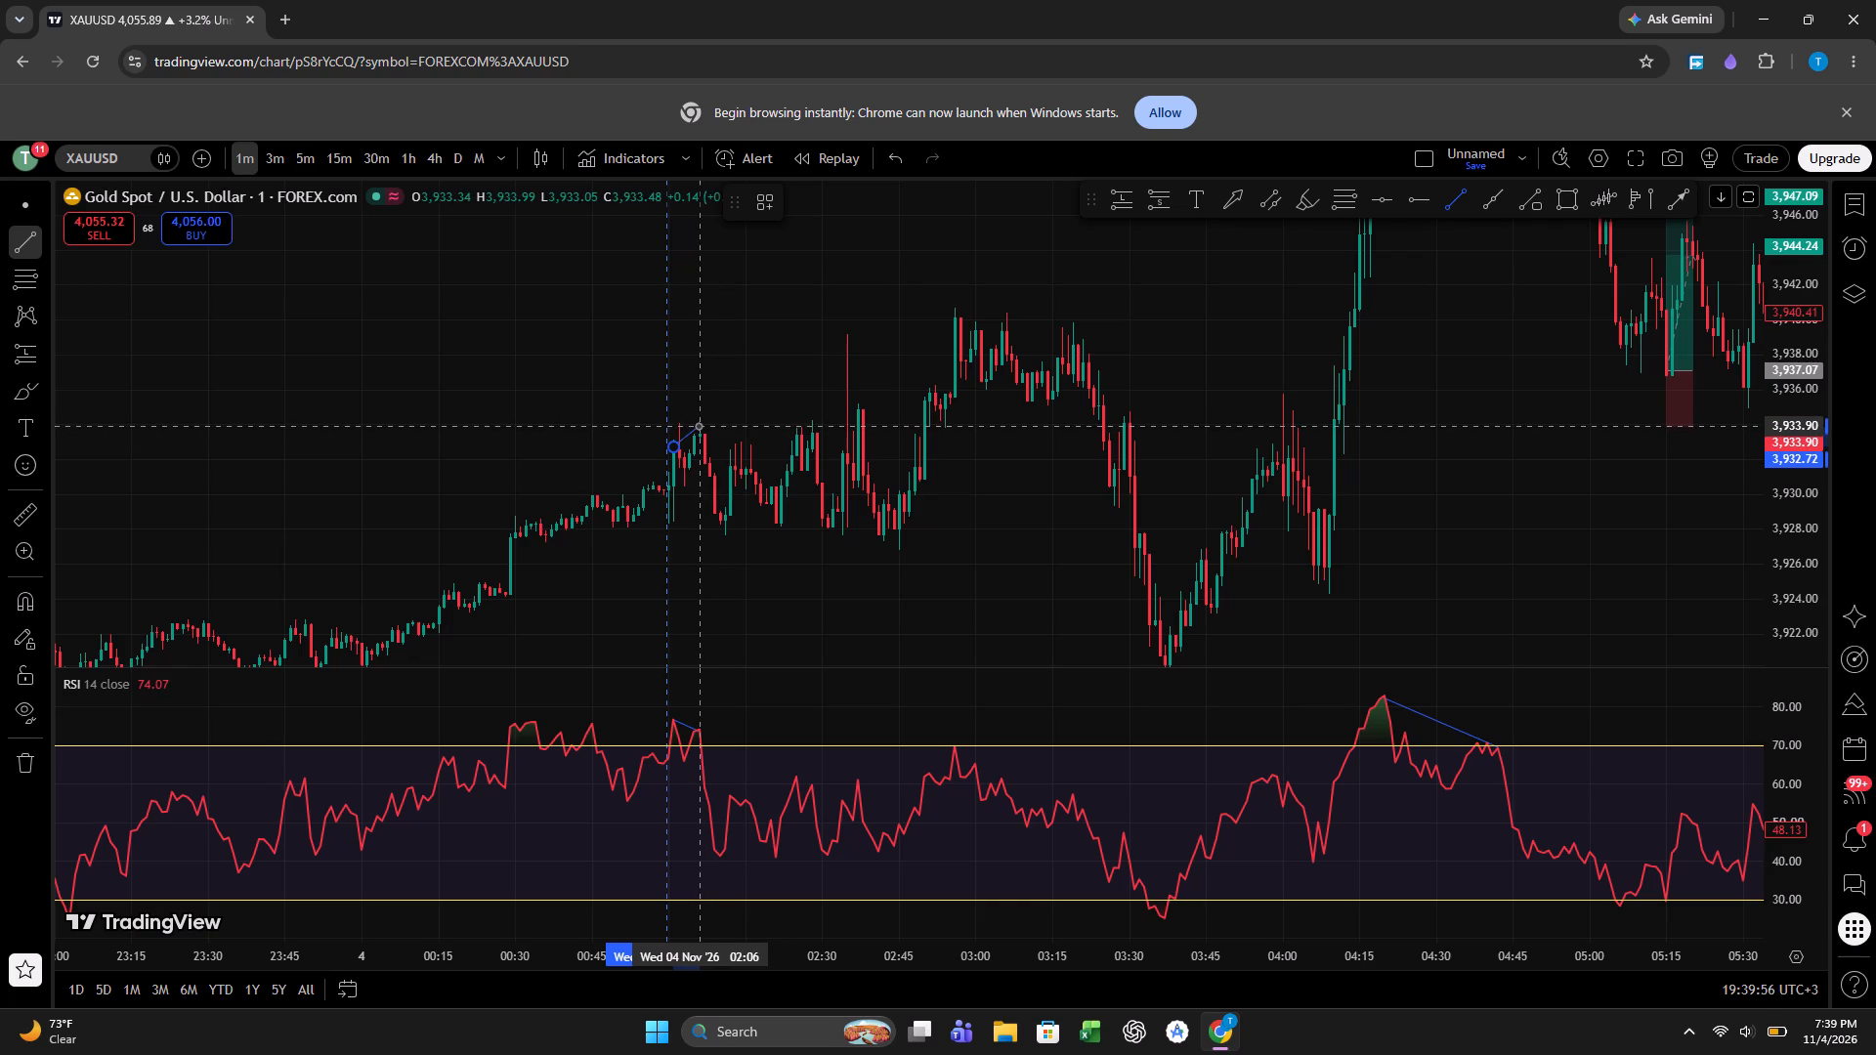
pyautogui.doubleClick(747, 488)
pyautogui.moveTo(747, 488); pyautogui.dragTo(725, 470)
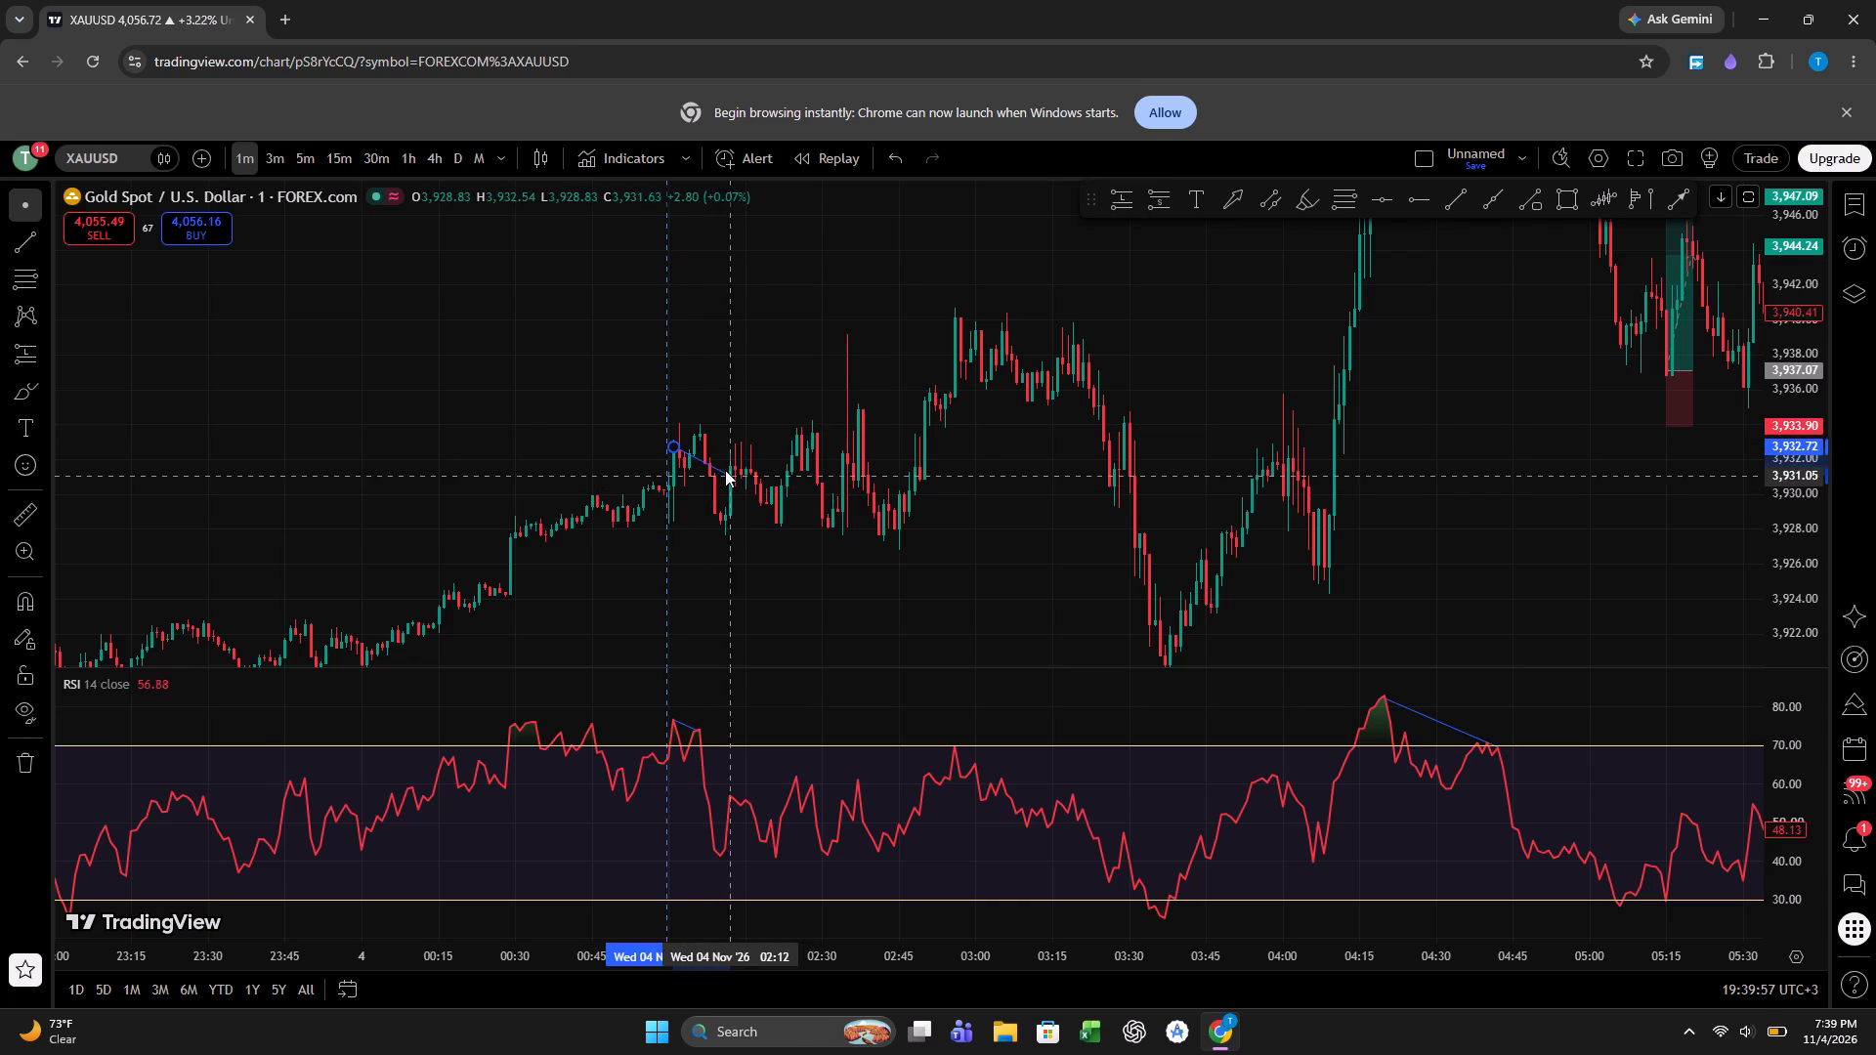
pyautogui.moveTo(725, 470); pyautogui.dragTo(698, 427)
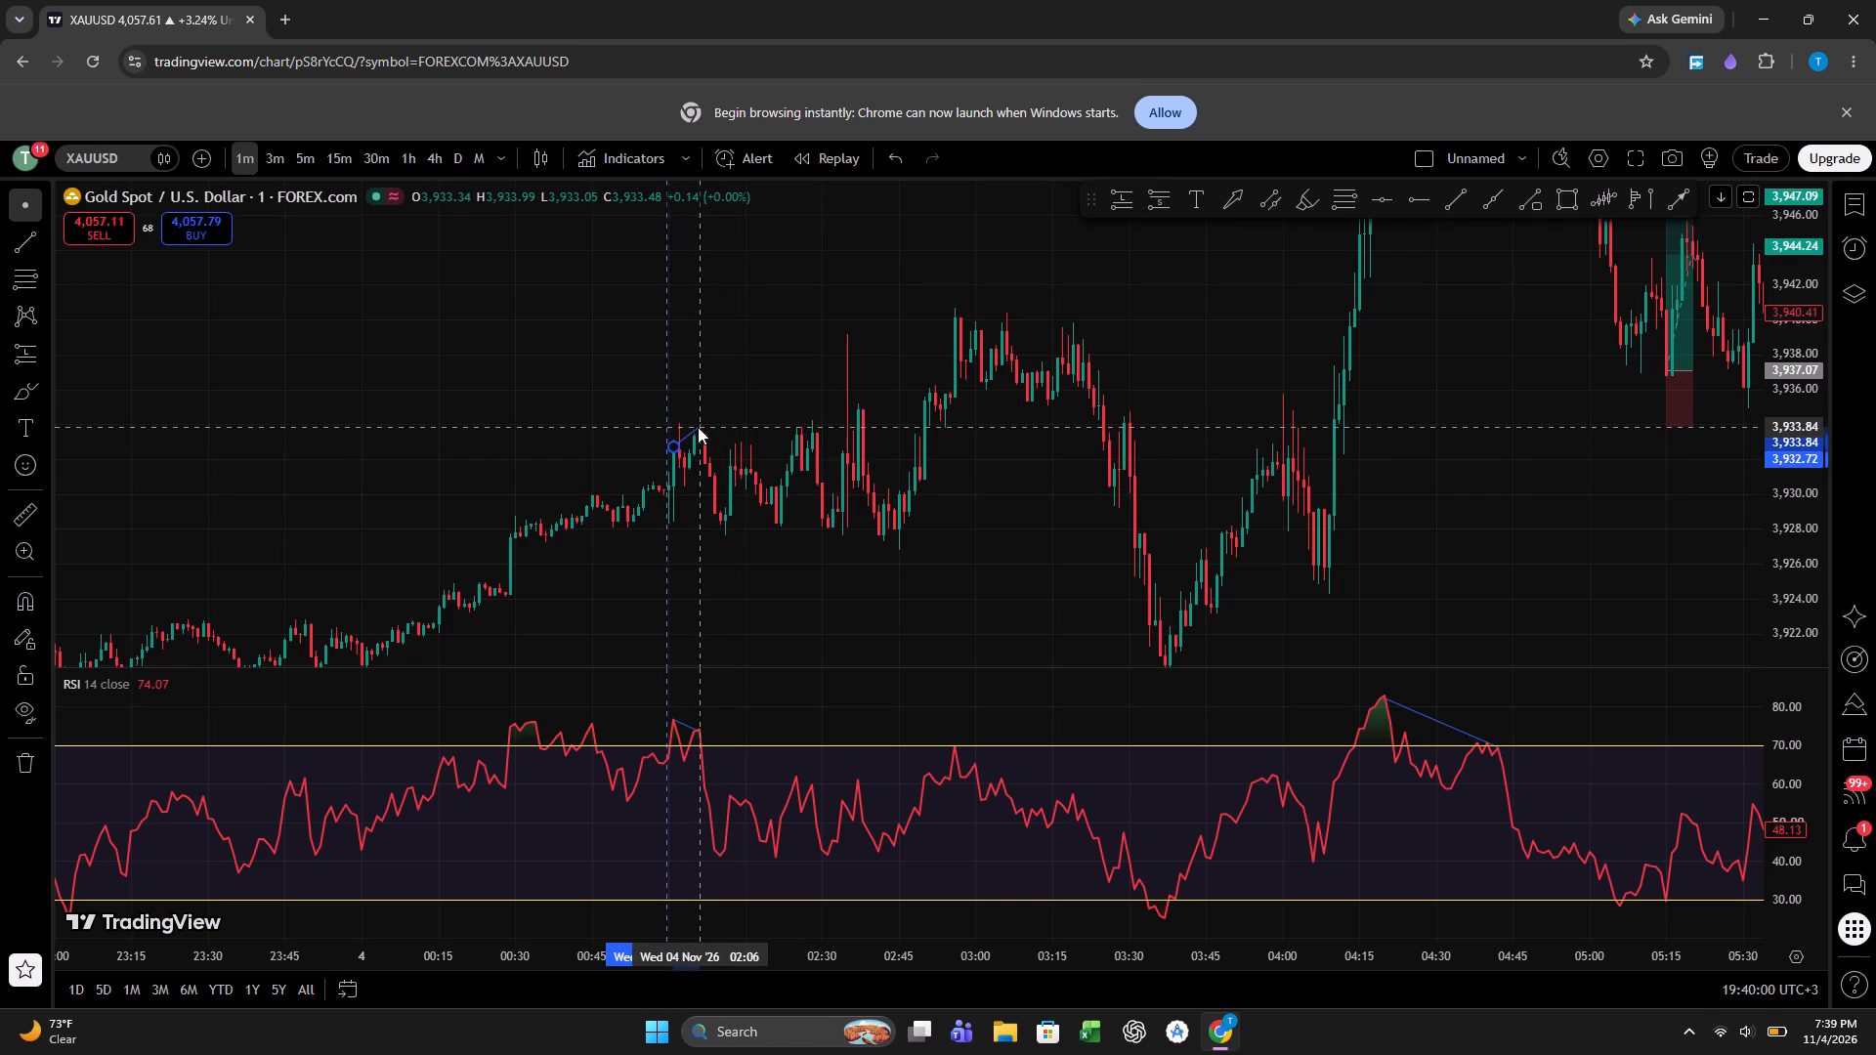
pyautogui.moveTo(698, 427); pyautogui.dragTo(698, 425)
pyautogui.click(728, 415)
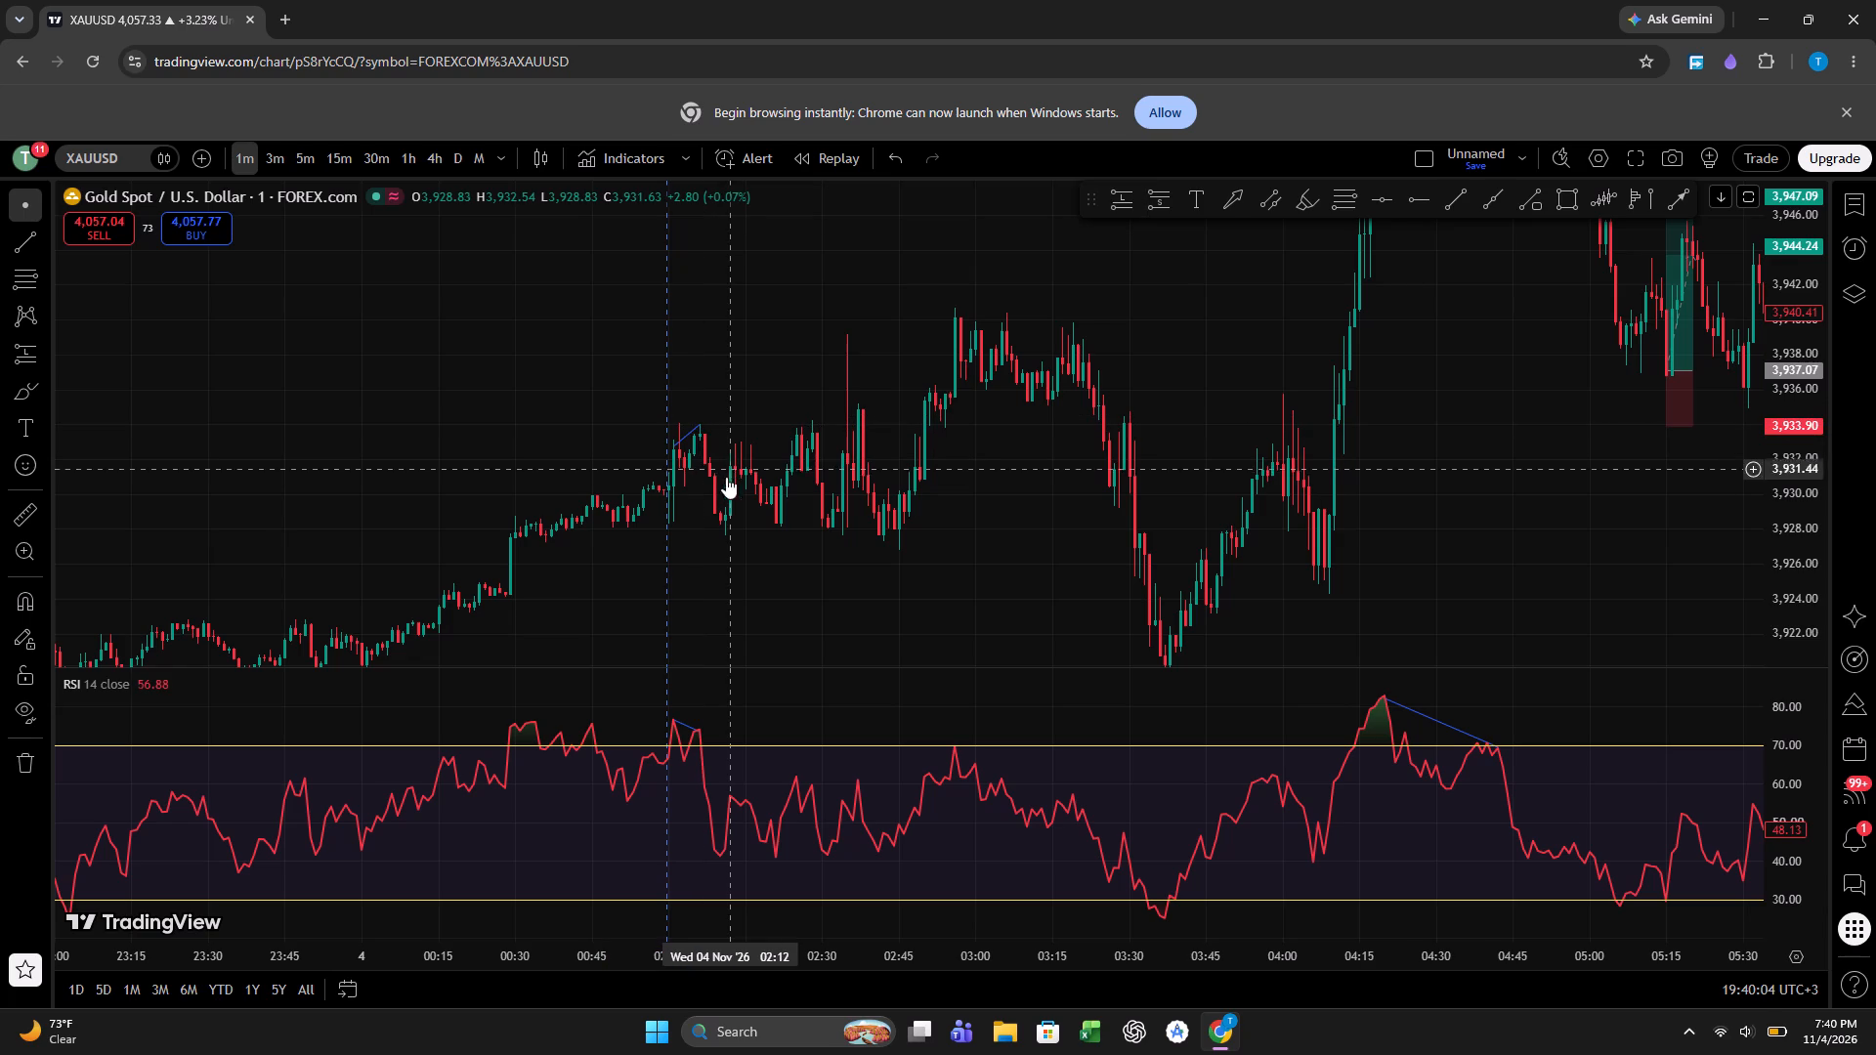
# Place a short position at 02:06 with entry at about 3,933.90, at the end of the price trendline.
pyautogui.click(1152, 208)
pyautogui.click(1150, 249)
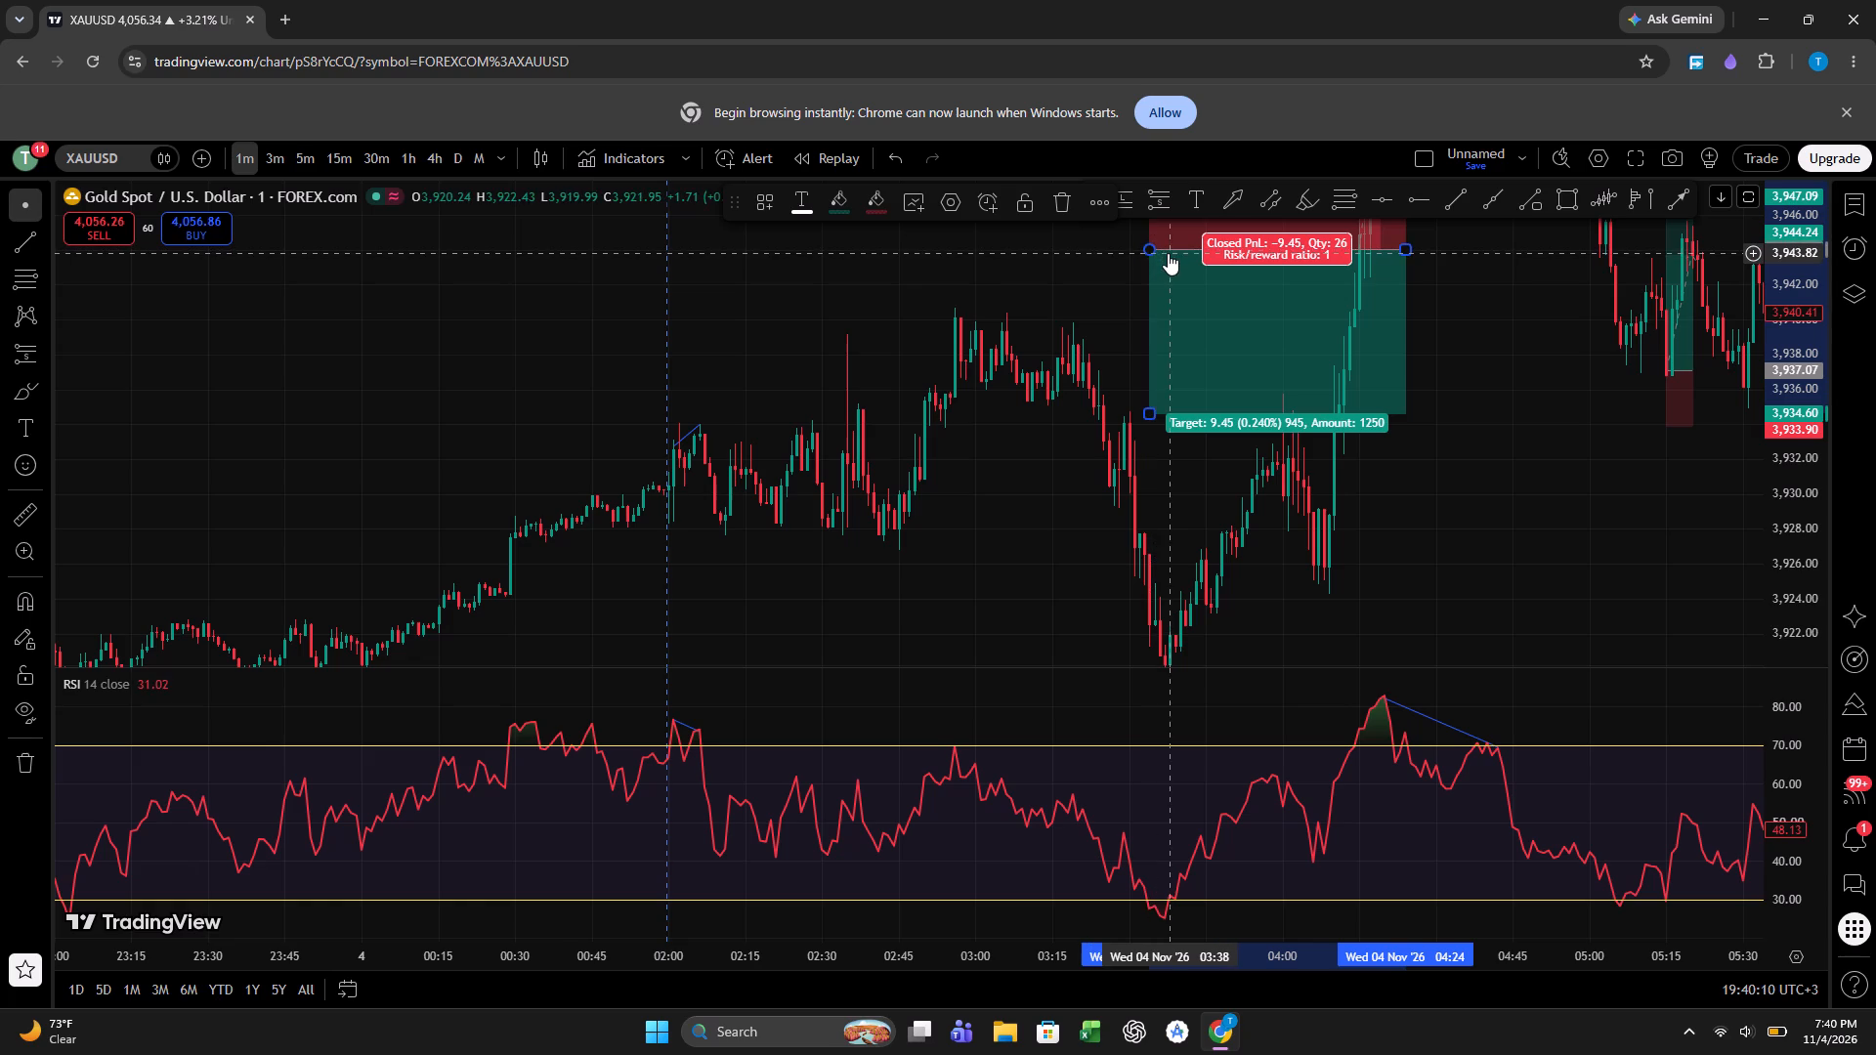
pyautogui.moveTo(1168, 253); pyautogui.dragTo(868, 315)
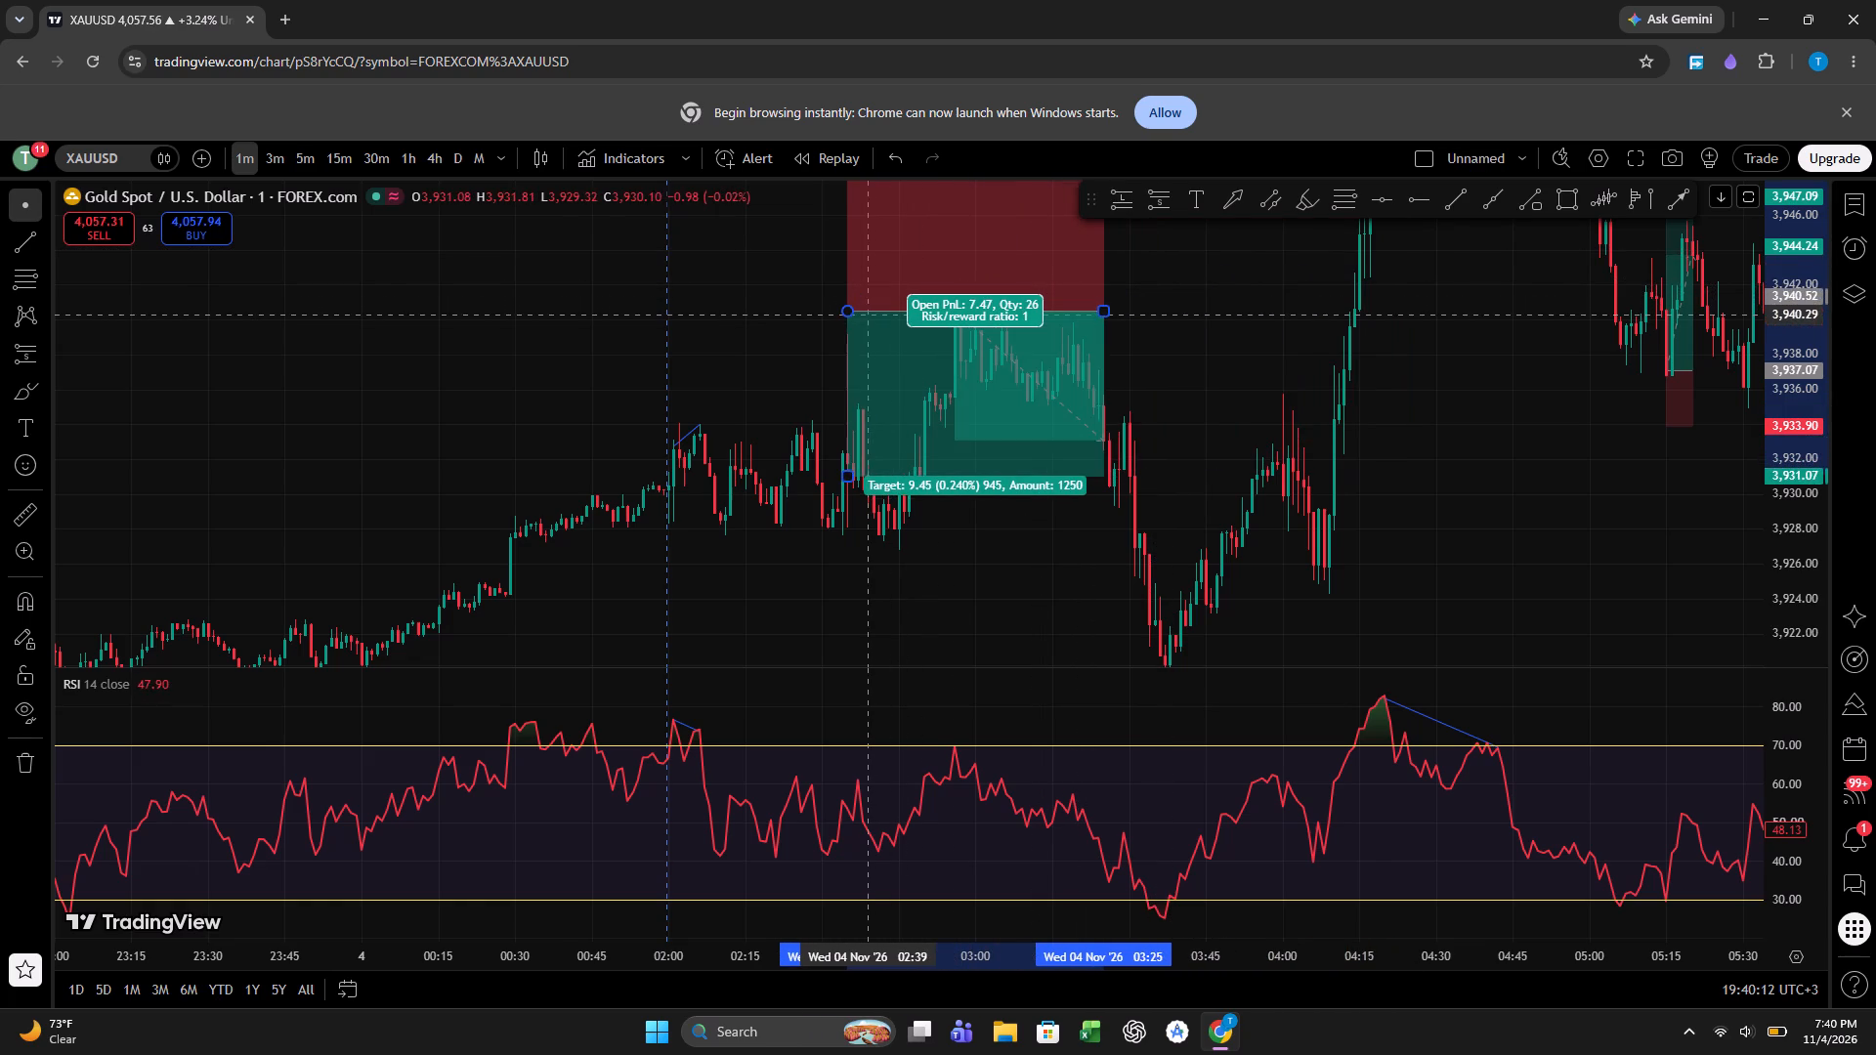
pyautogui.moveTo(868, 315); pyautogui.dragTo(722, 418)
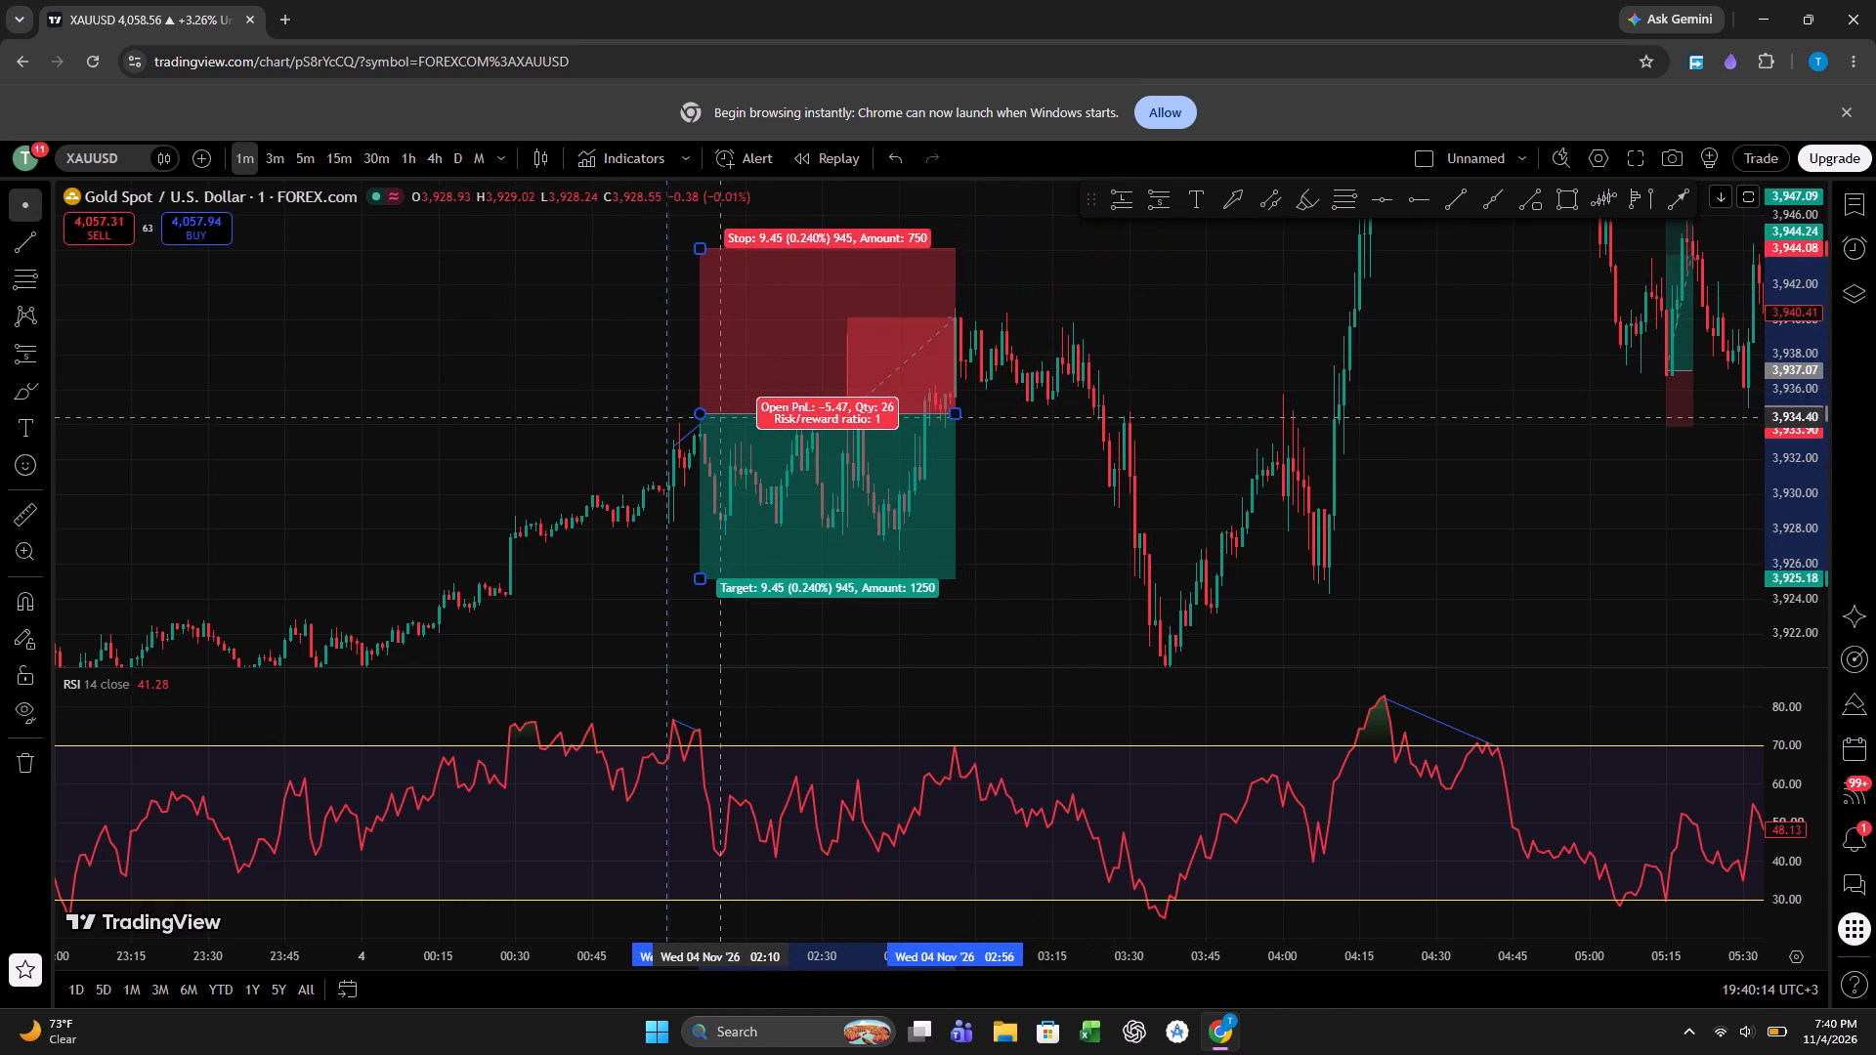
pyautogui.moveTo(722, 418); pyautogui.dragTo(719, 431)
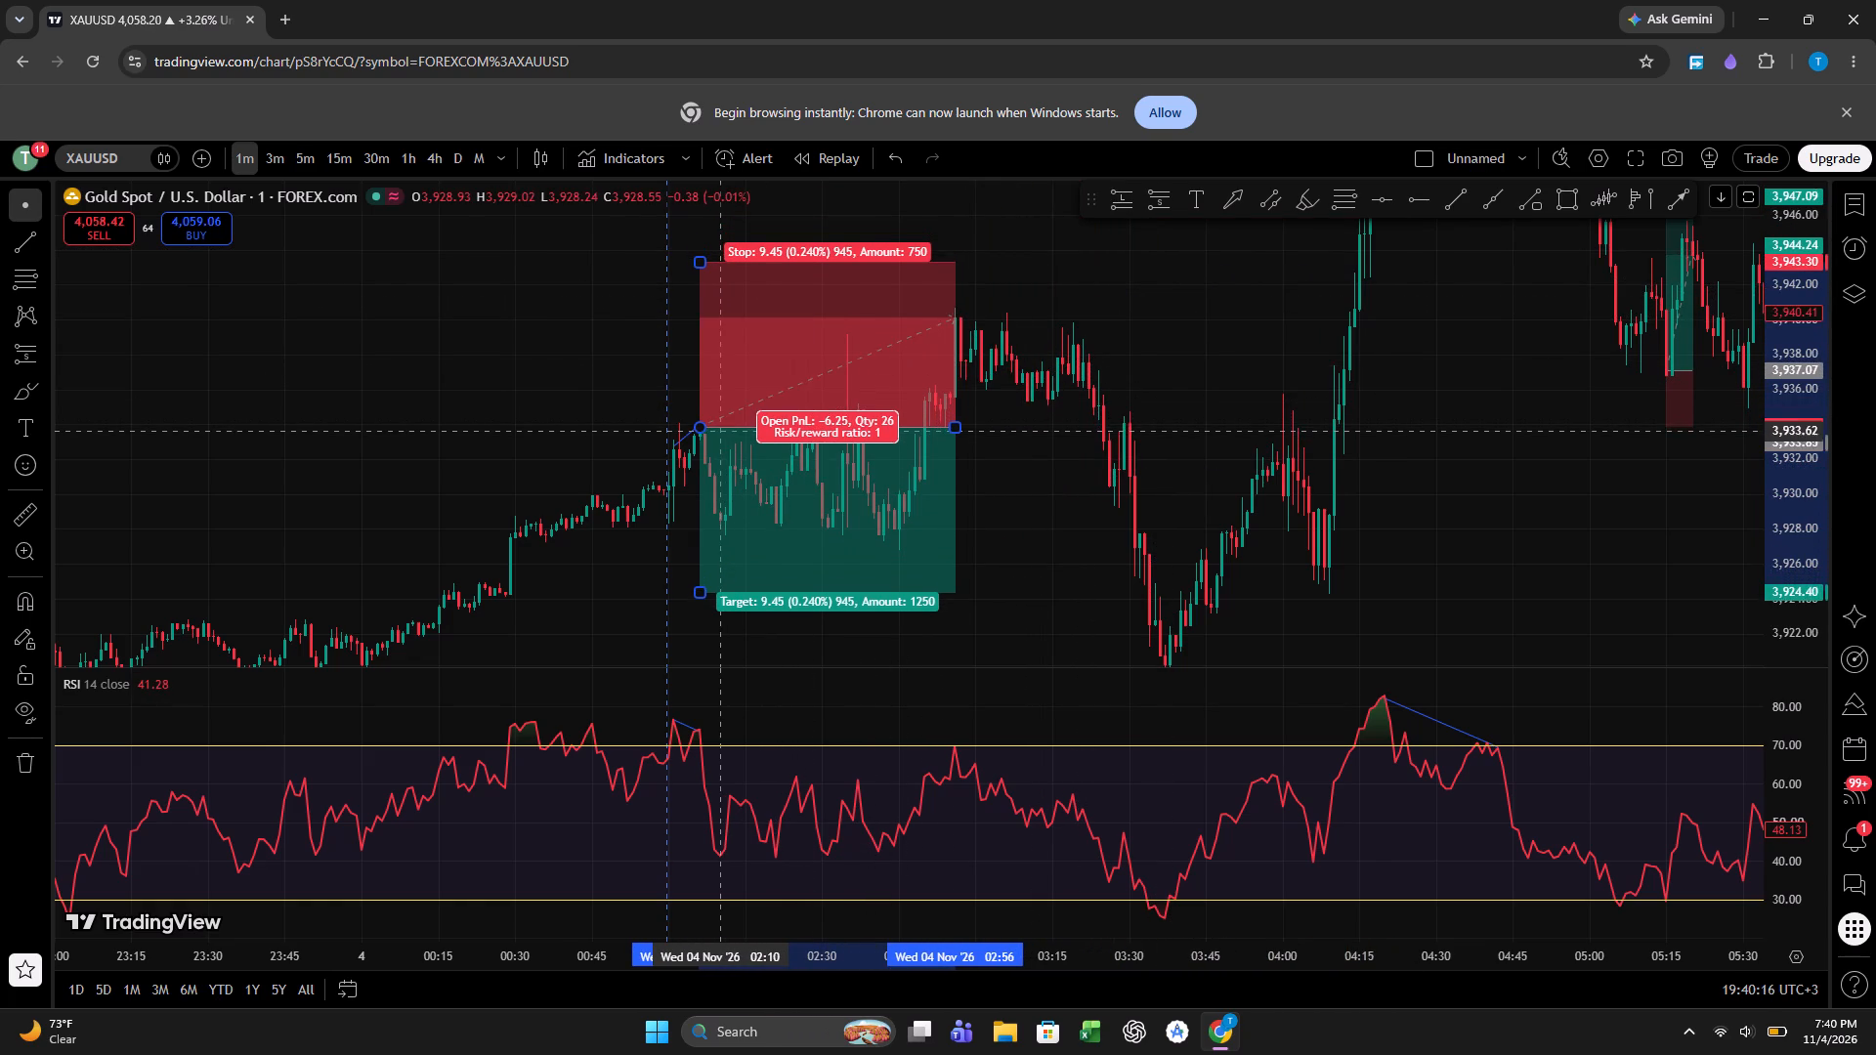
pyautogui.moveTo(719, 431); pyautogui.dragTo(718, 430)
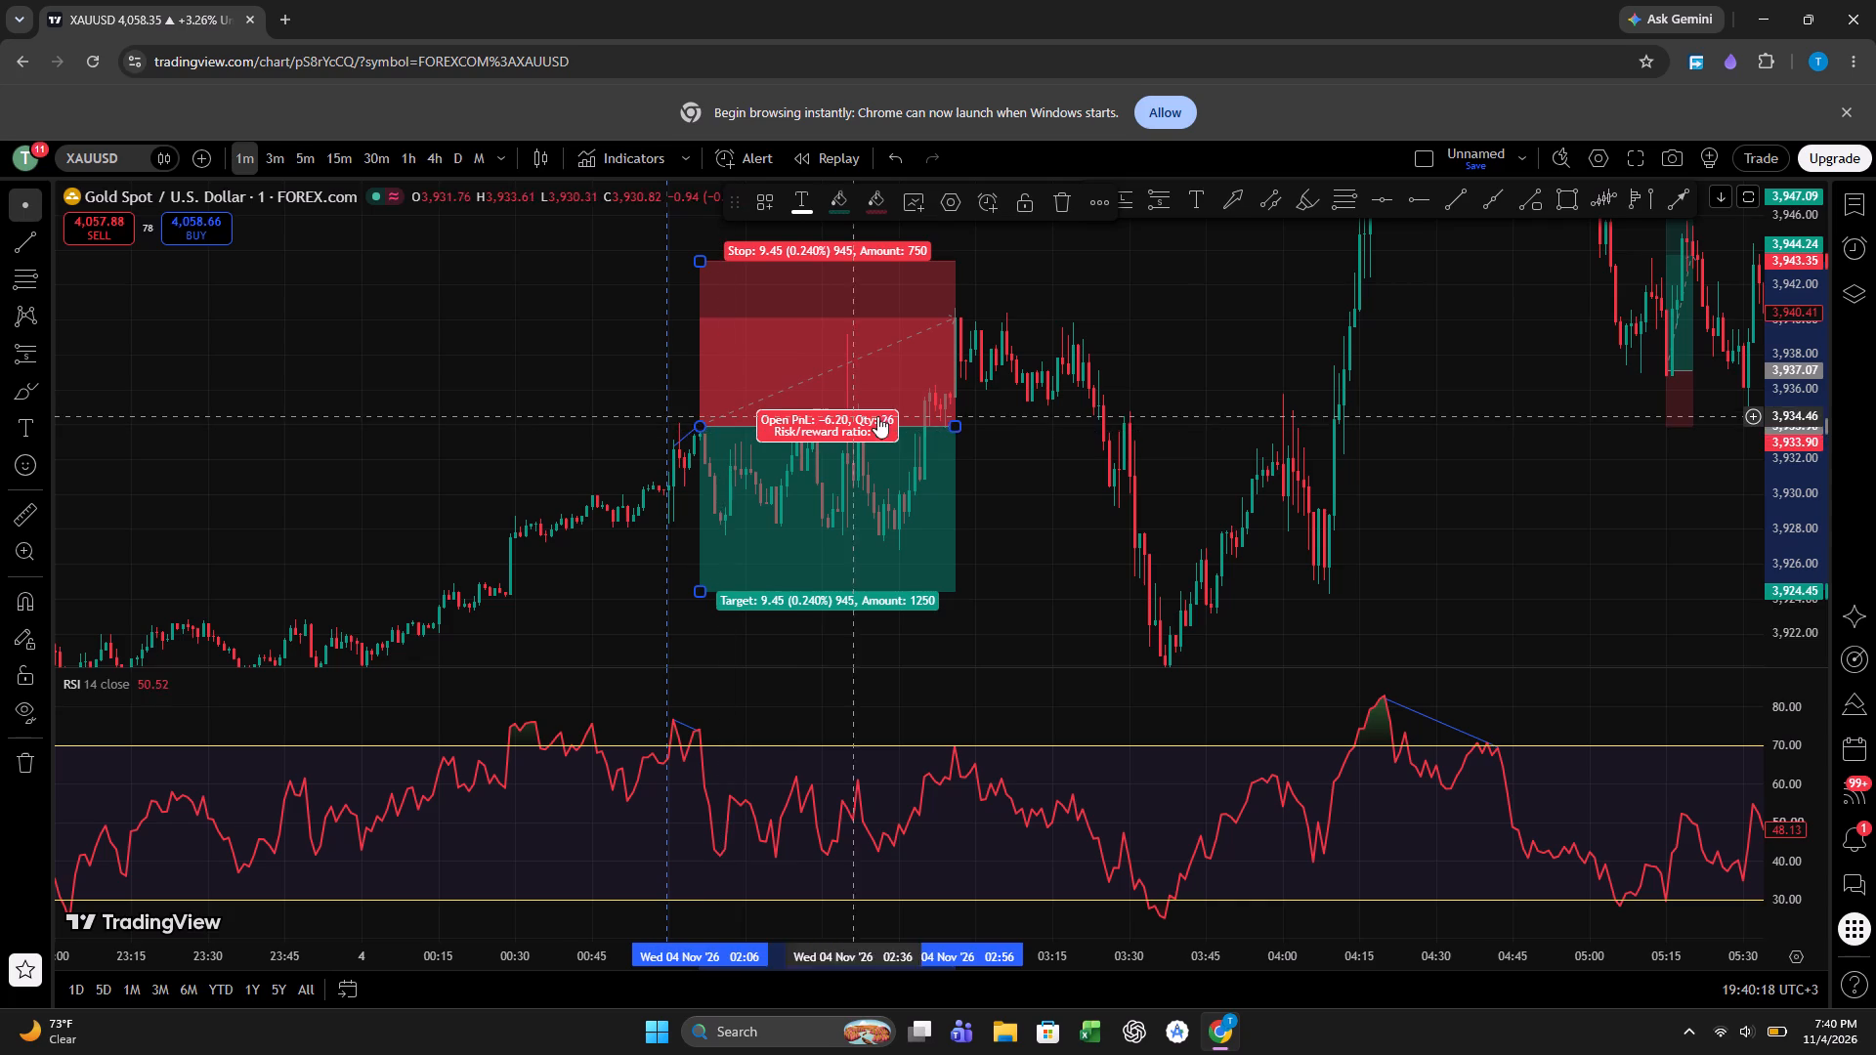
# Shorten the 02:06 short position so that it ends at about 02:11.
pyautogui.moveTo(949, 425); pyautogui.dragTo(948, 425)
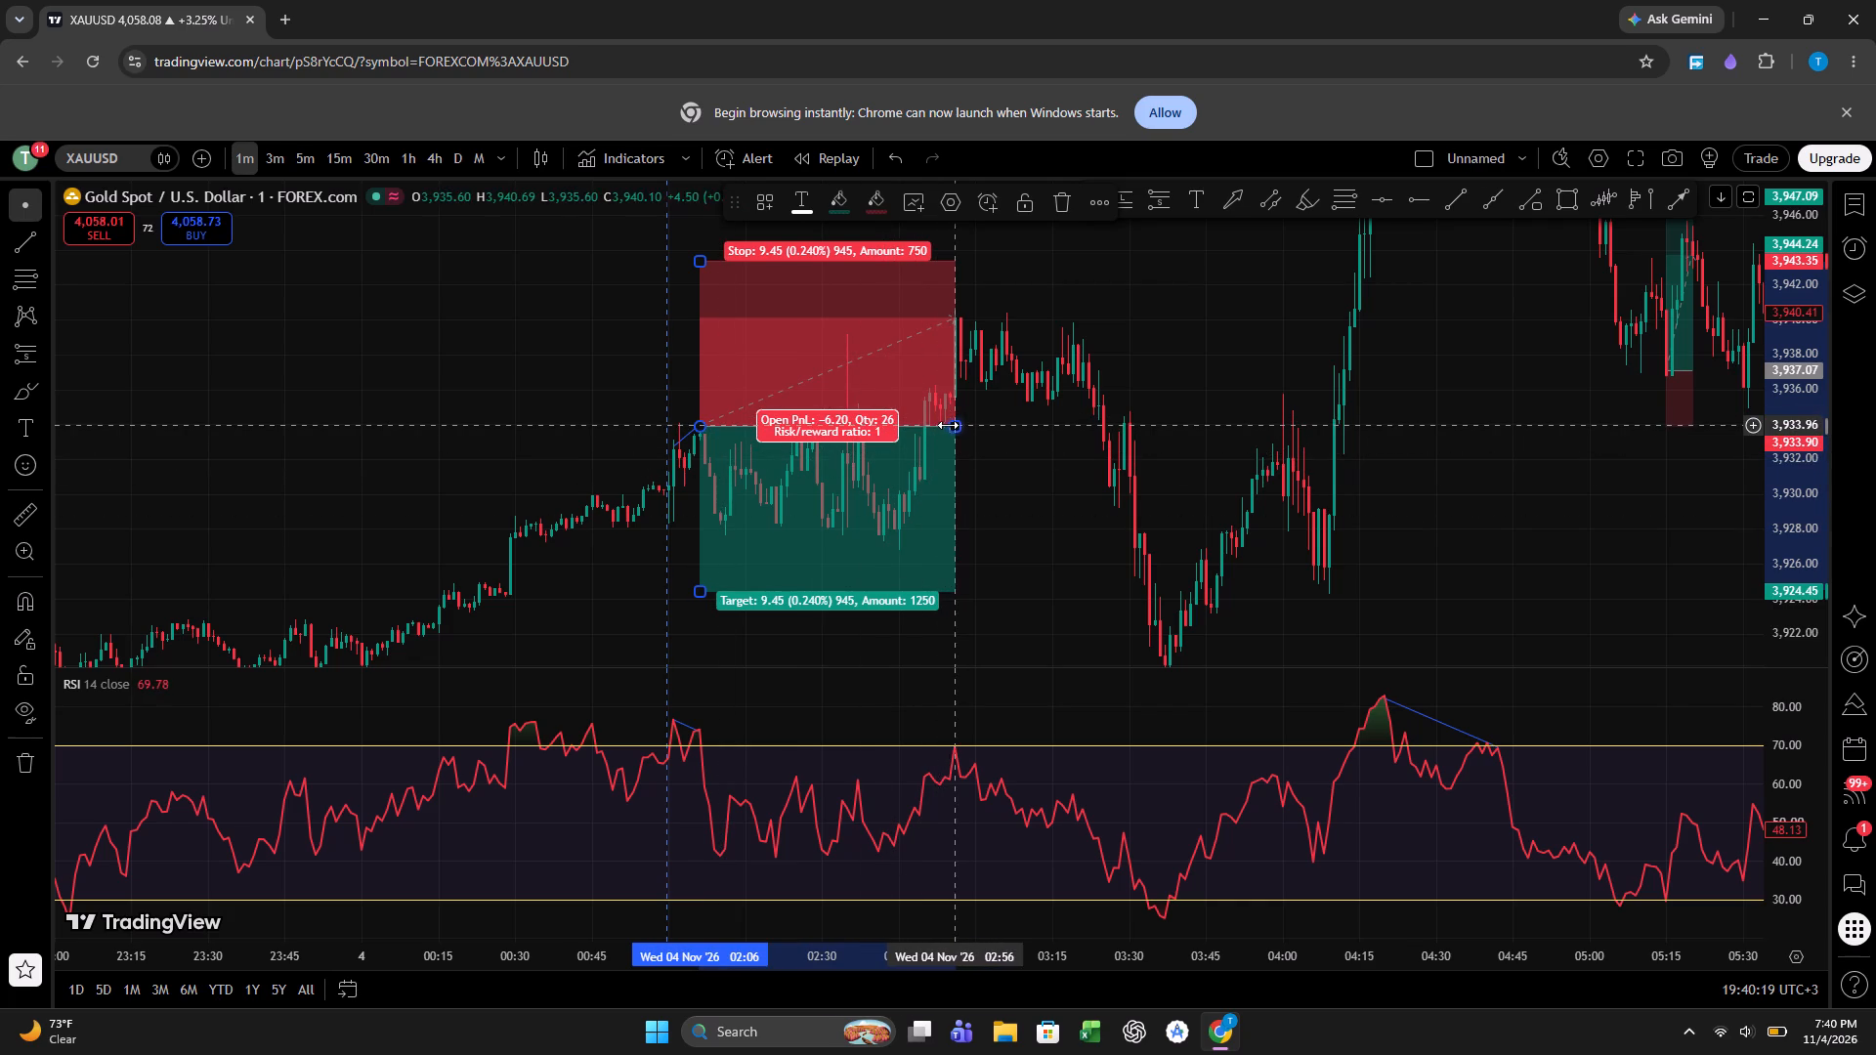
pyautogui.moveTo(948, 425); pyautogui.dragTo(737, 467)
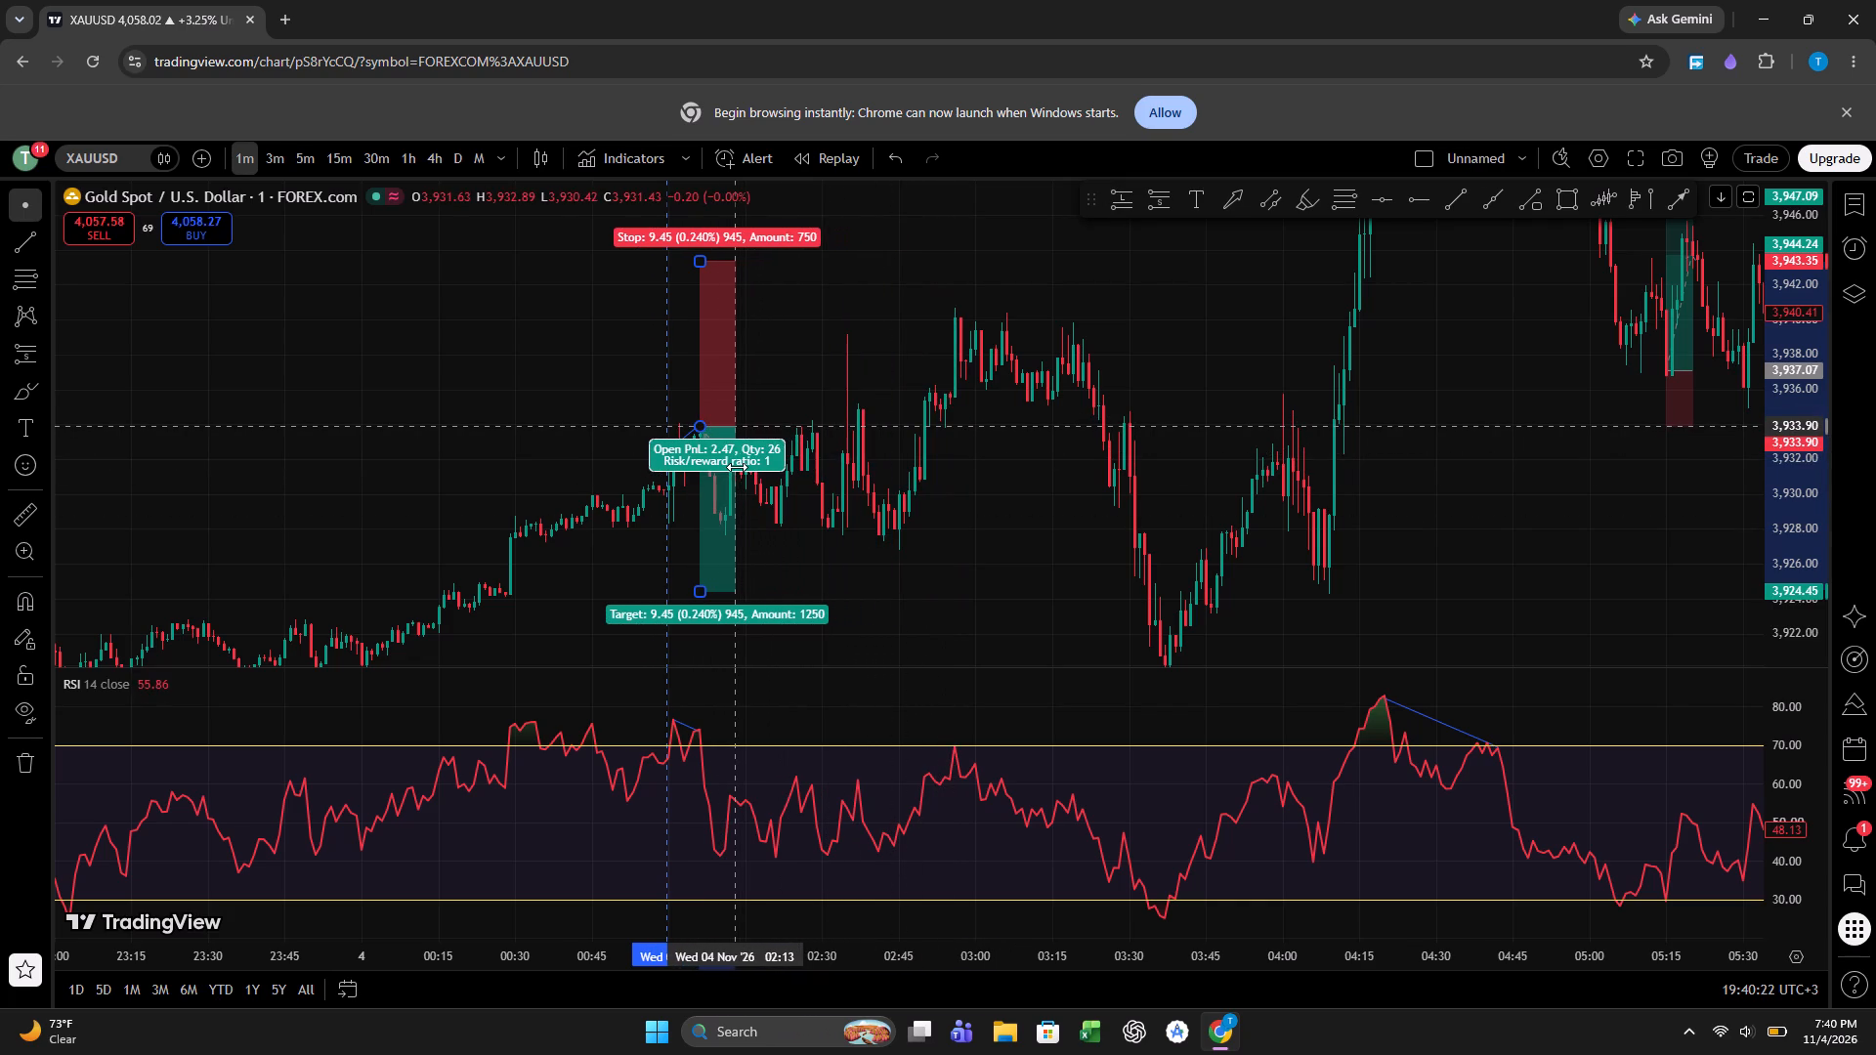
pyautogui.moveTo(737, 467); pyautogui.dragTo(726, 466)
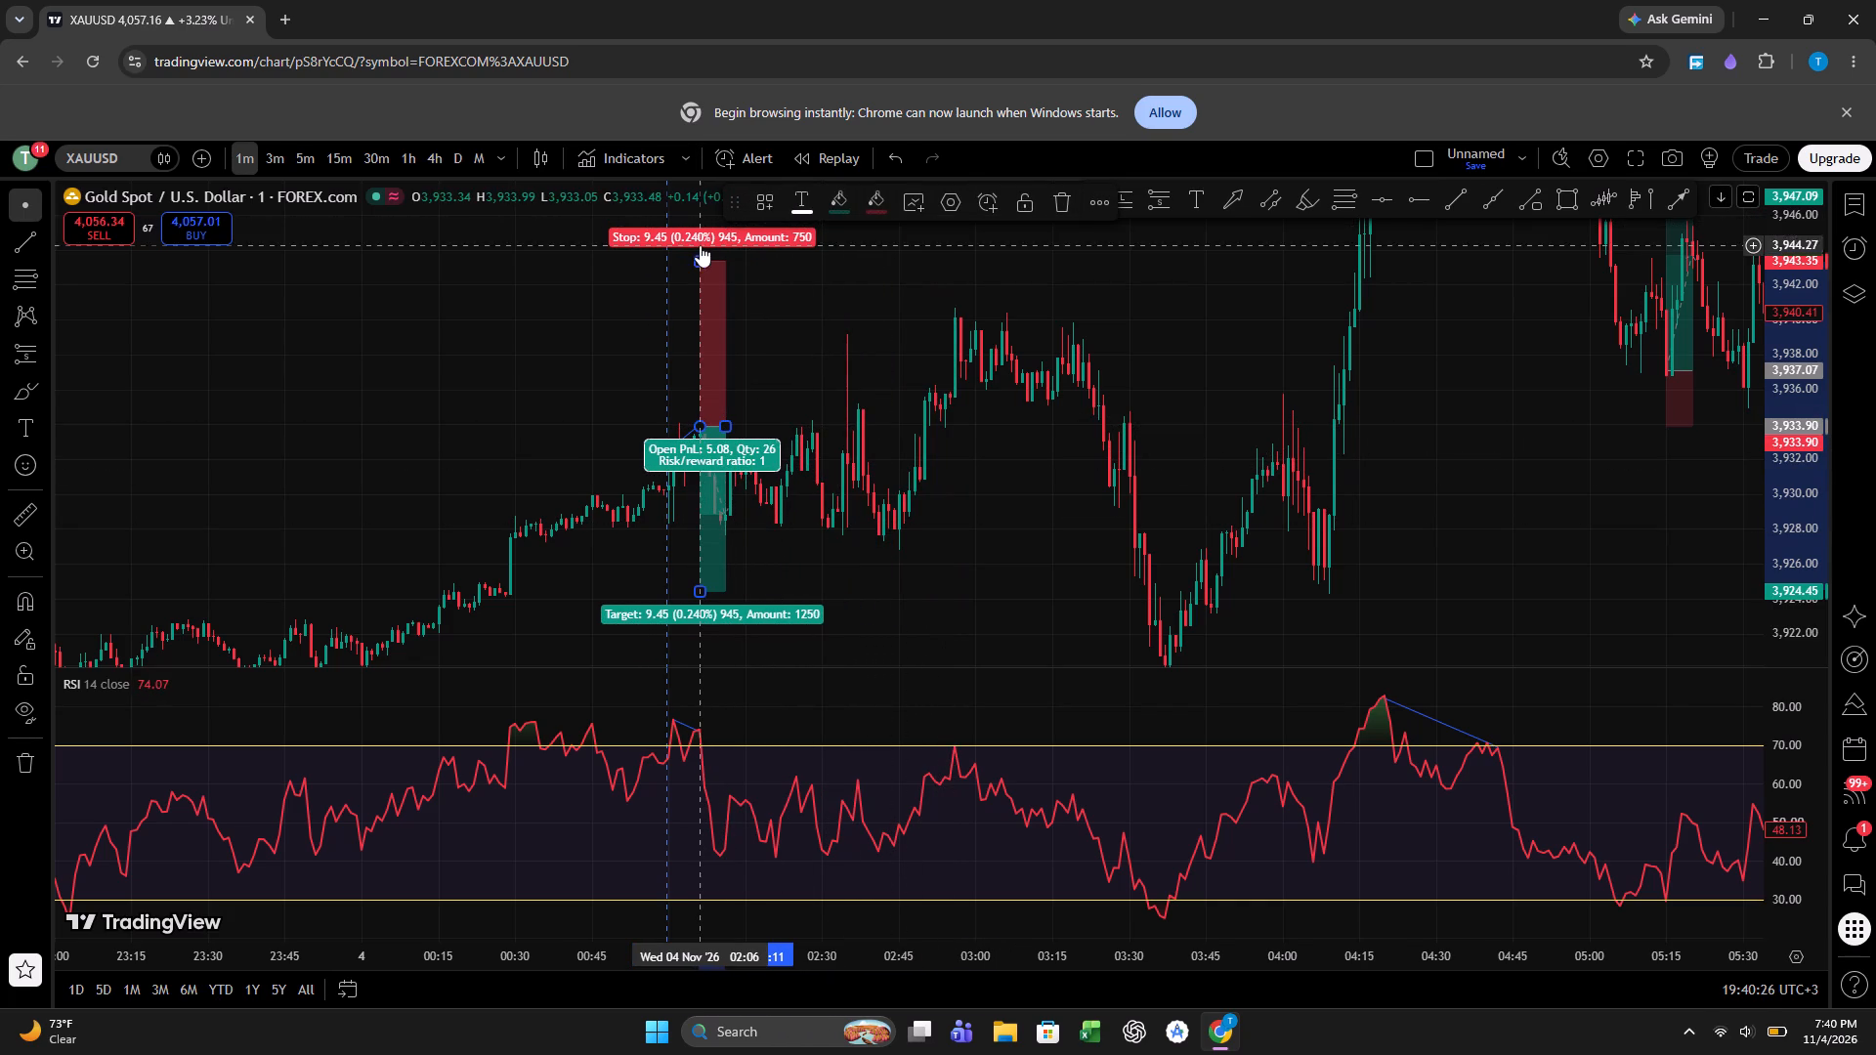
# Tighten the stop of the 02:06 short position to about 3,935.47, just above the recent high.
pyautogui.moveTo(700, 259); pyautogui.dragTo(699, 445)
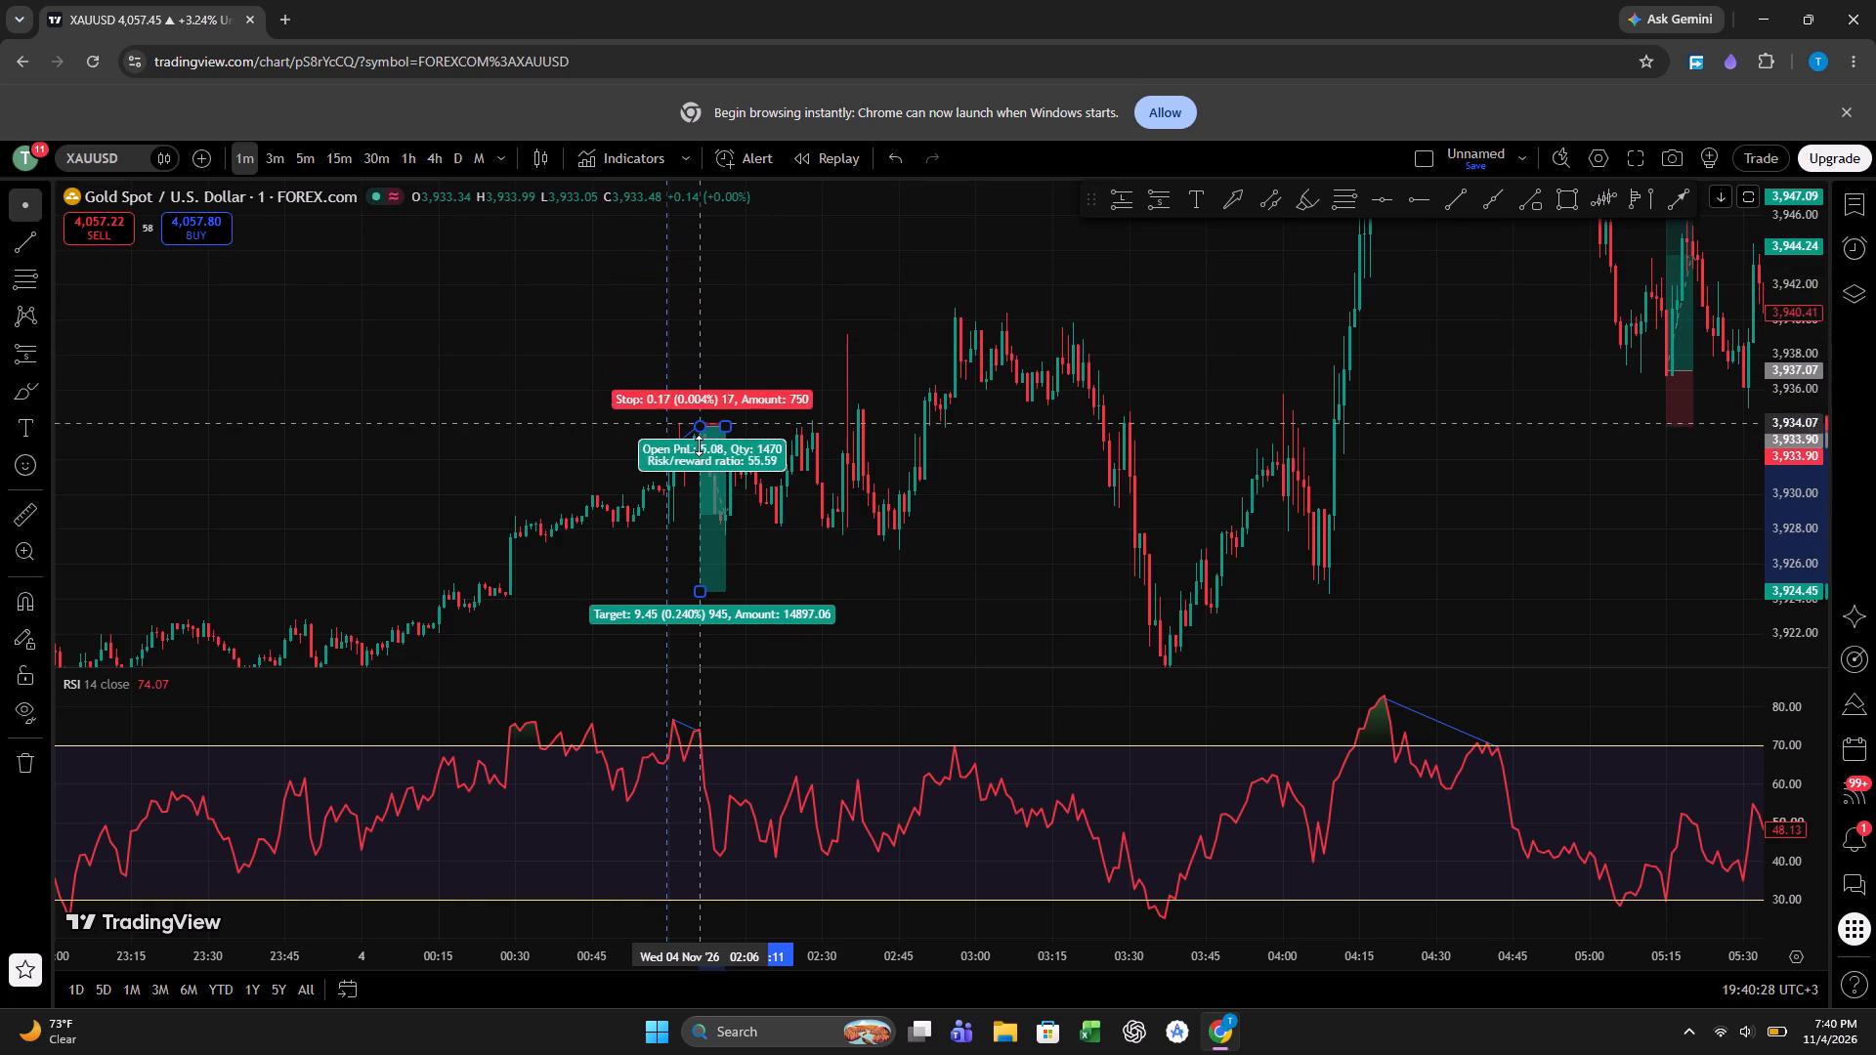
pyautogui.moveTo(699, 445); pyautogui.dragTo(700, 398)
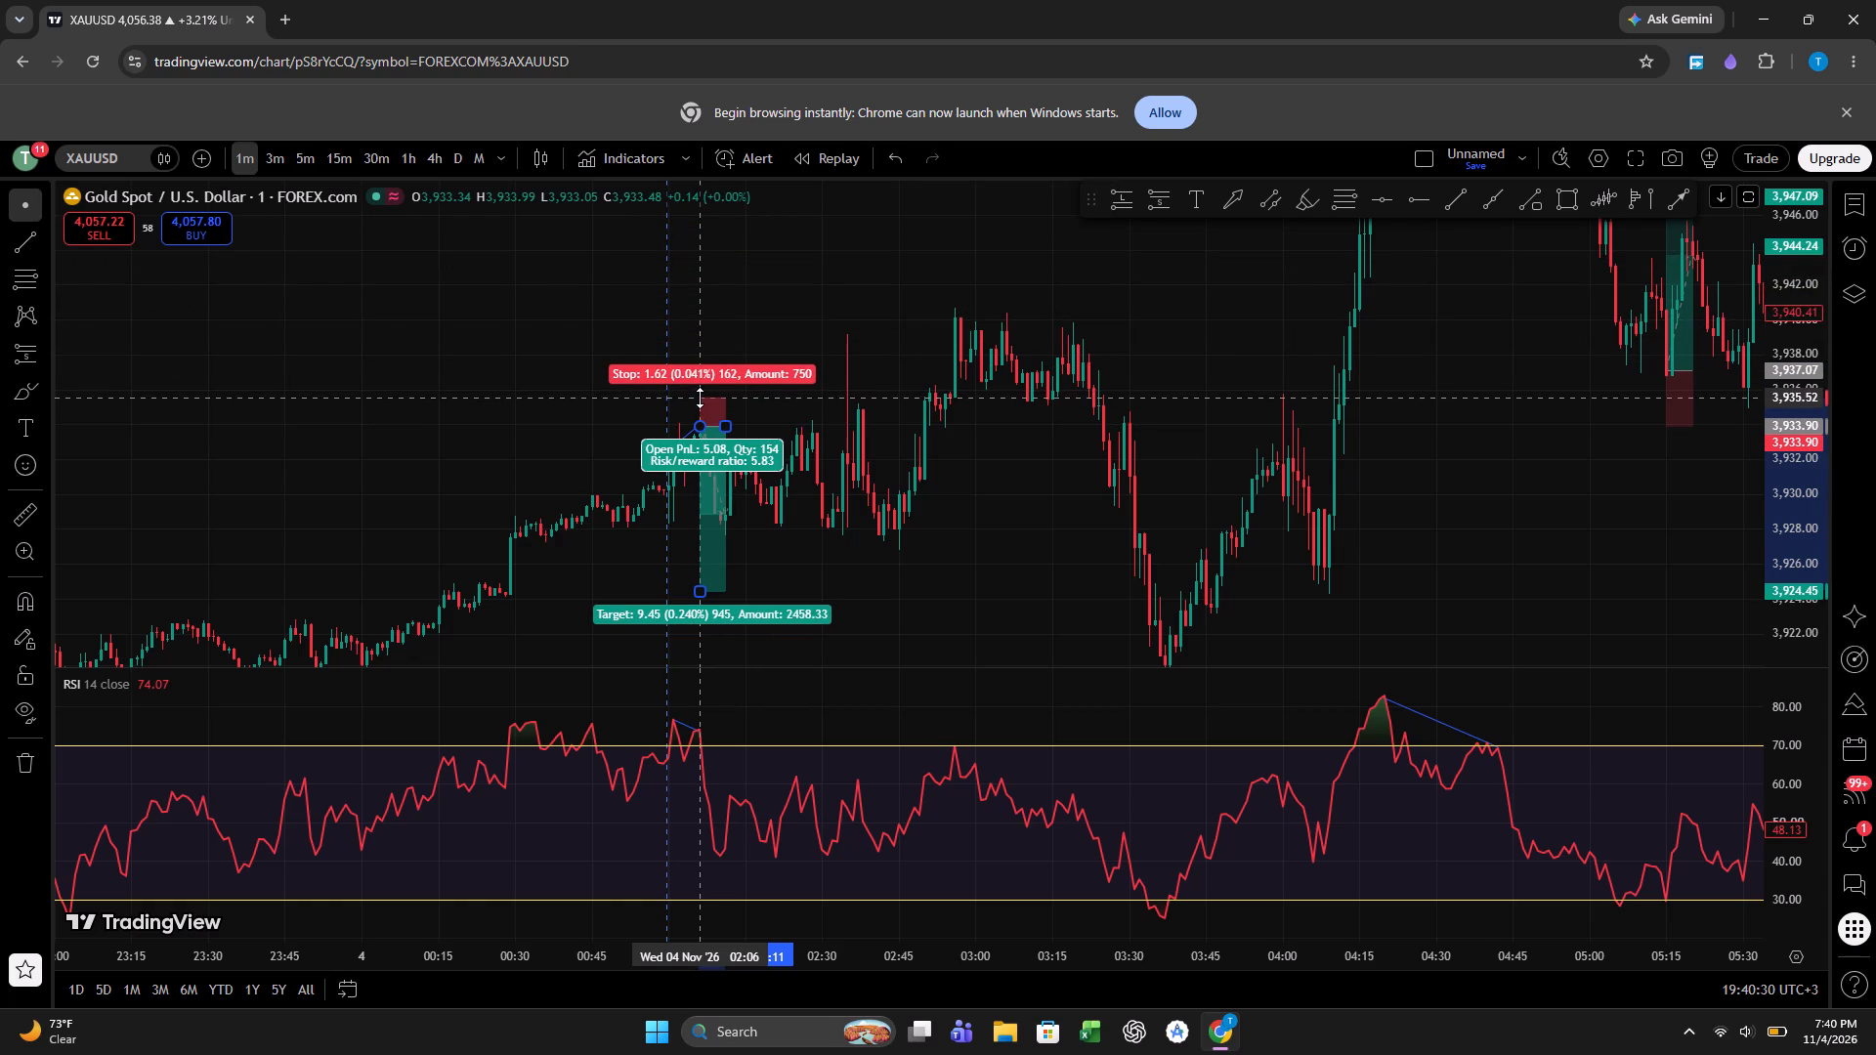
pyautogui.moveTo(700, 398); pyautogui.dragTo(700, 399)
pyautogui.click(646, 420)
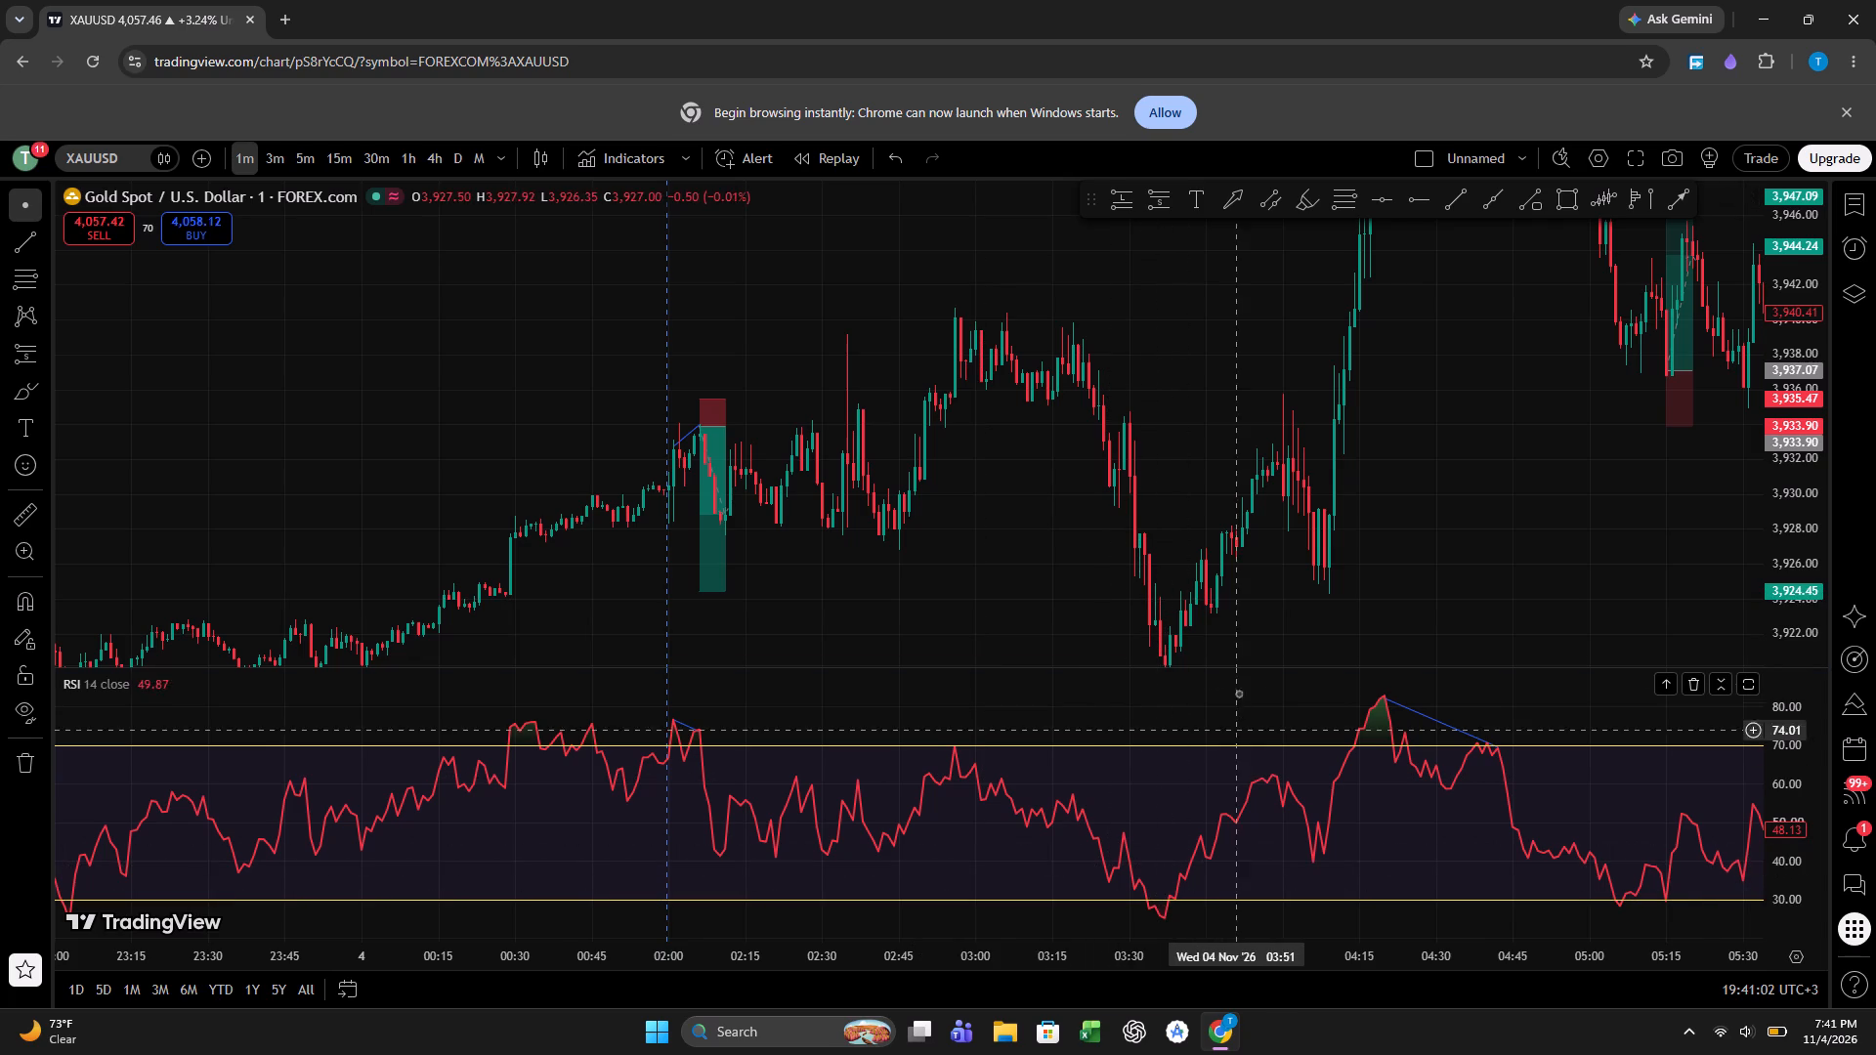
# Draw a trendline under the two rising RSI lows from 05:06 at about 27.96 to 05:15 at about 29.86.
pyautogui.moveTo(1128, 554); pyautogui.dragTo(546, 620)
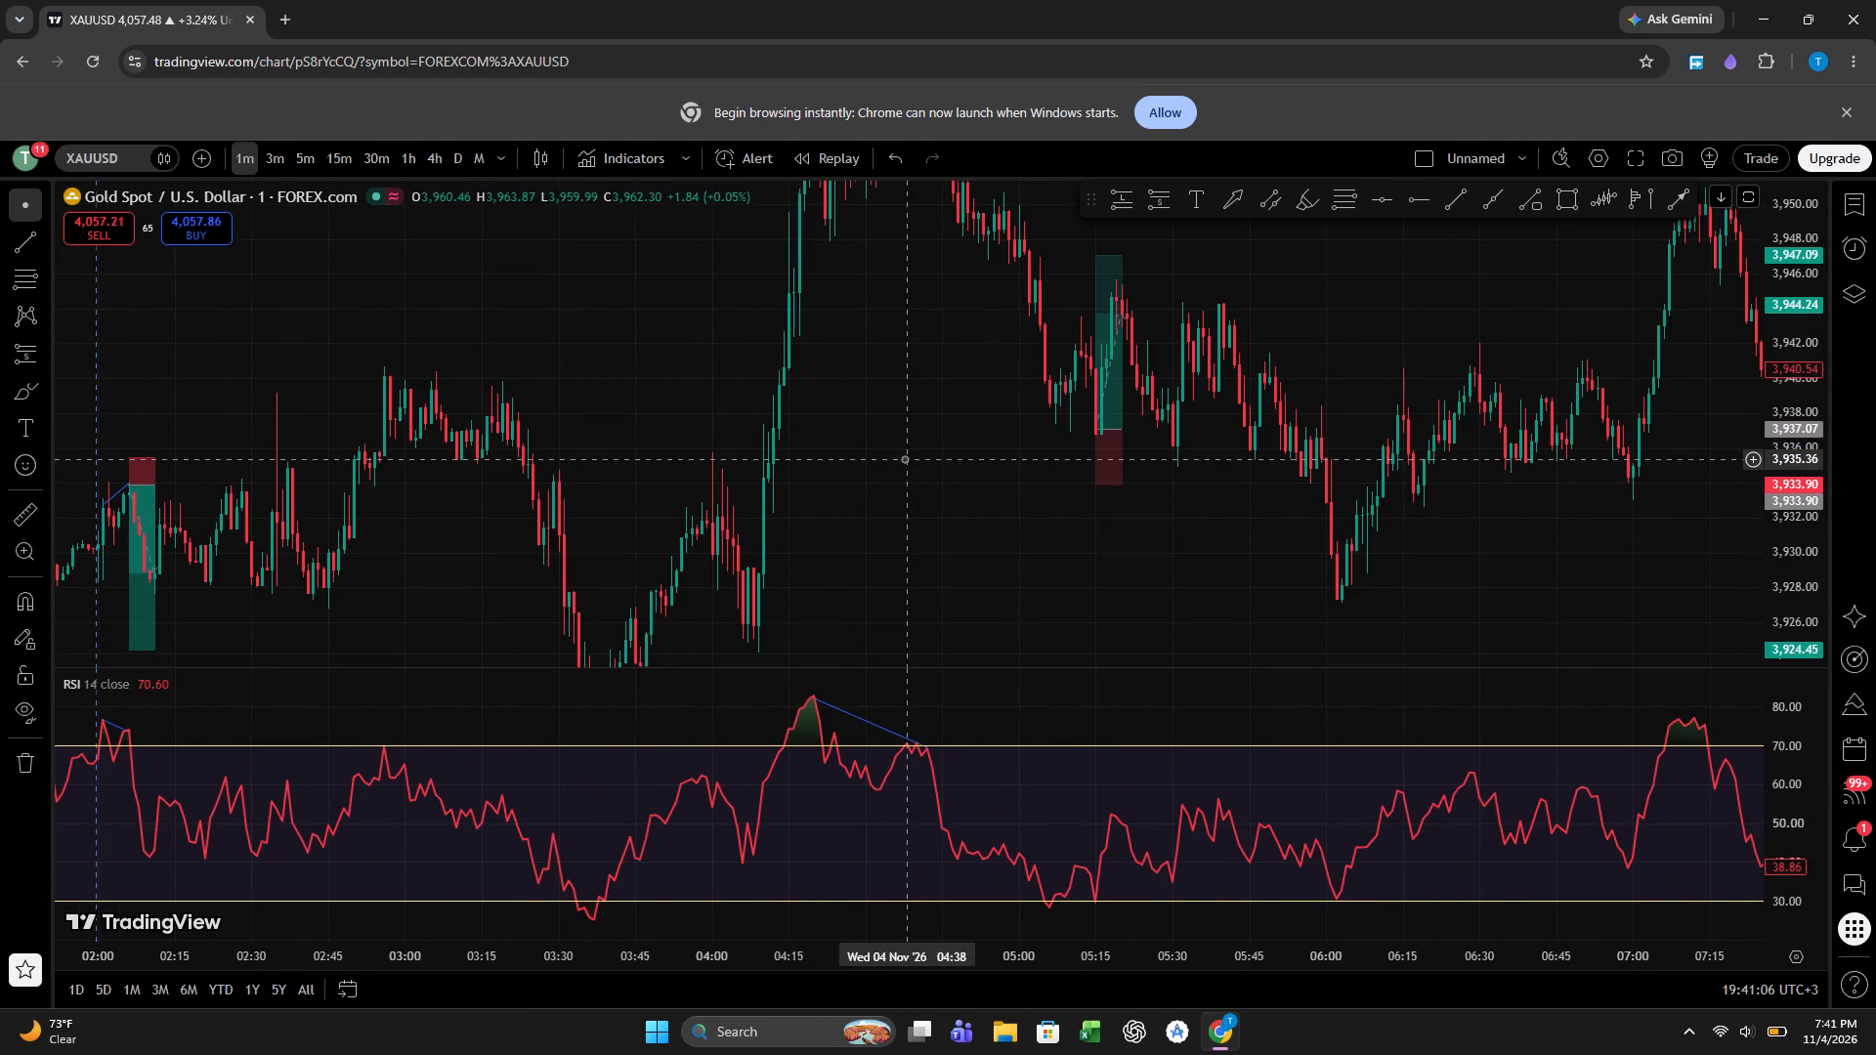
pyautogui.moveTo(905, 459); pyautogui.dragTo(794, 673)
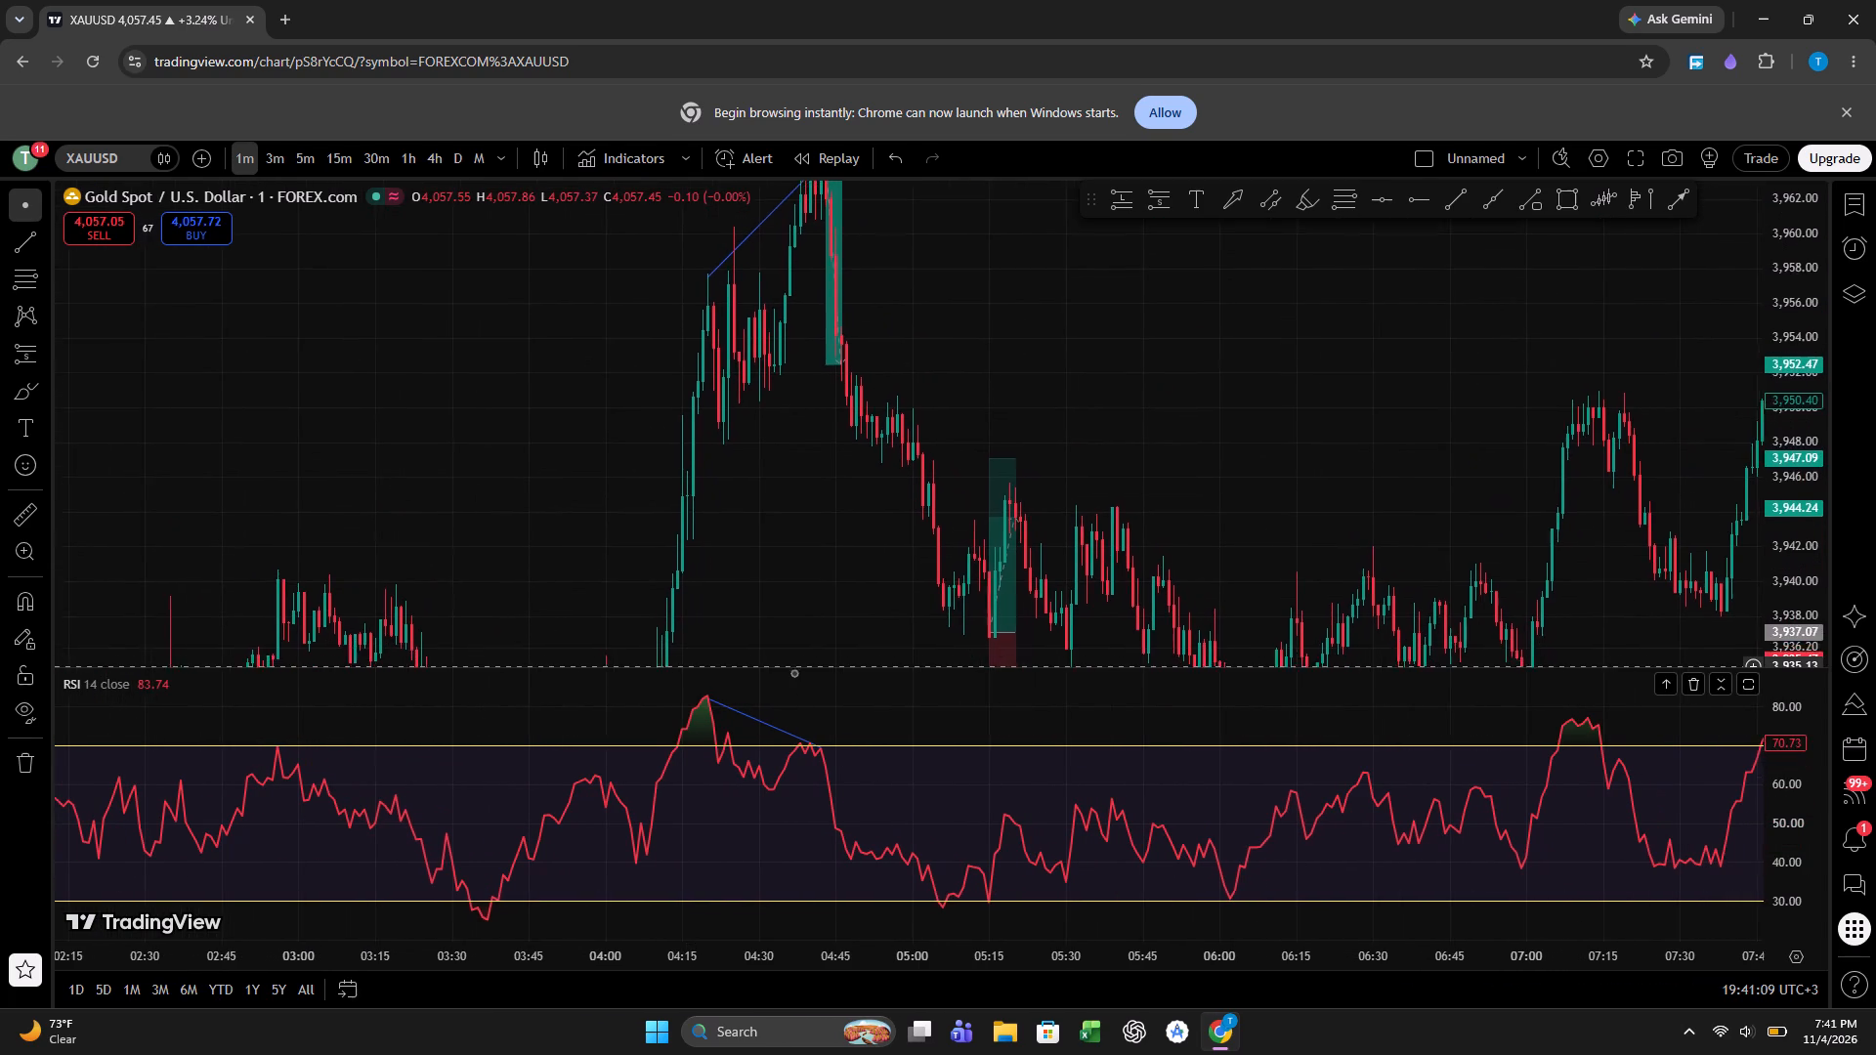
pyautogui.moveTo(794, 673); pyautogui.dragTo(736, 482)
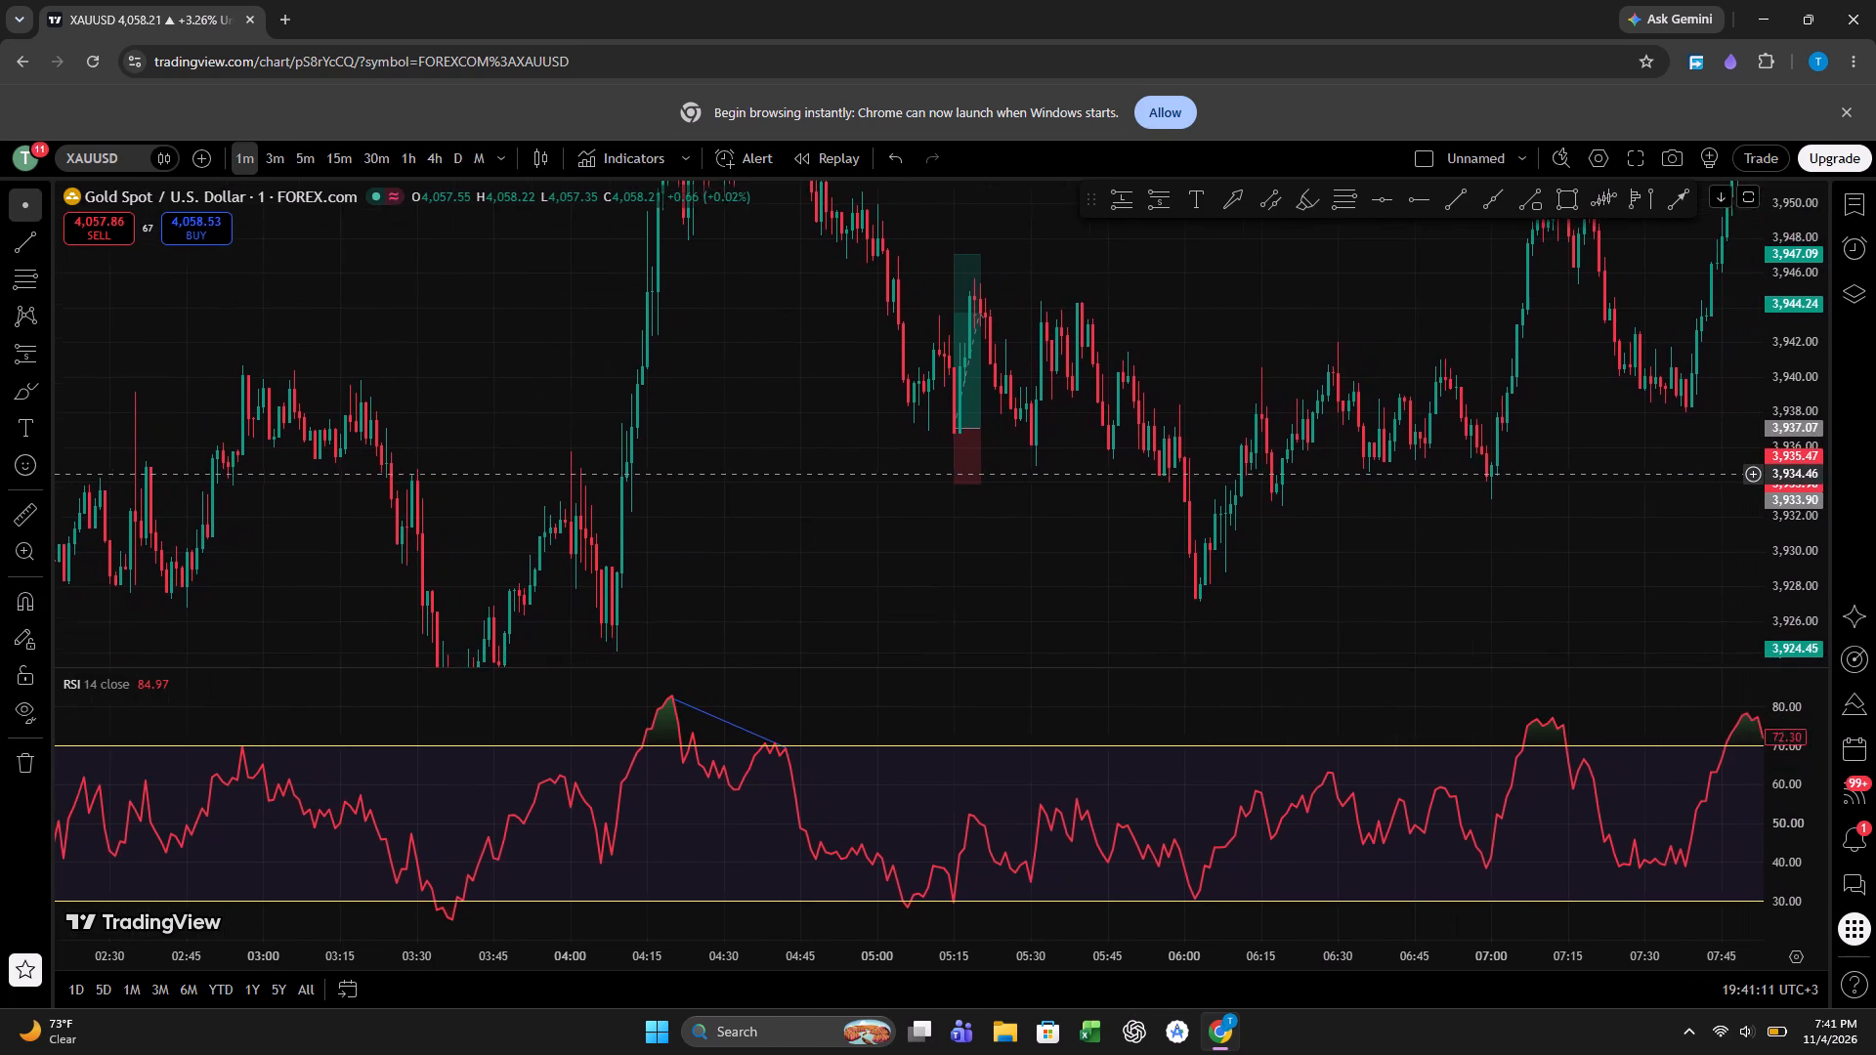
pyautogui.moveTo(736, 482); pyautogui.dragTo(567, 493)
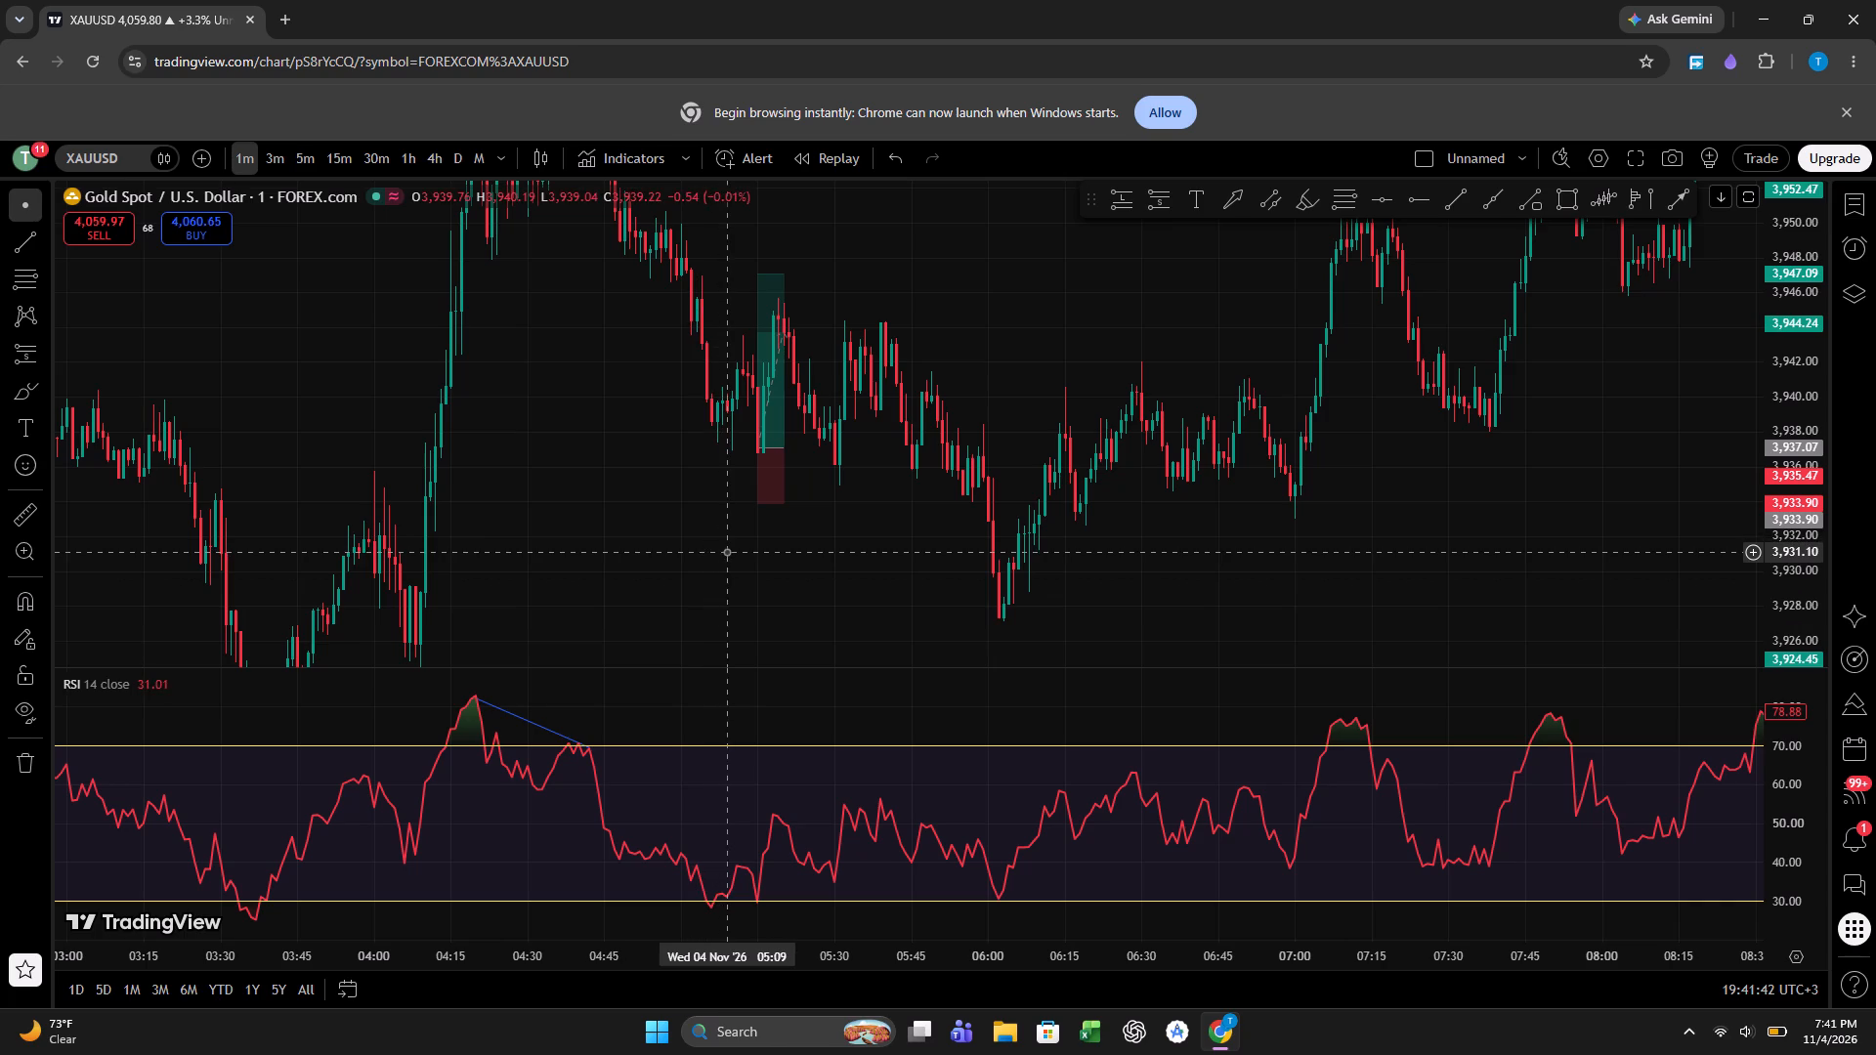
pyautogui.moveTo(680, 527); pyautogui.dragTo(688, 536)
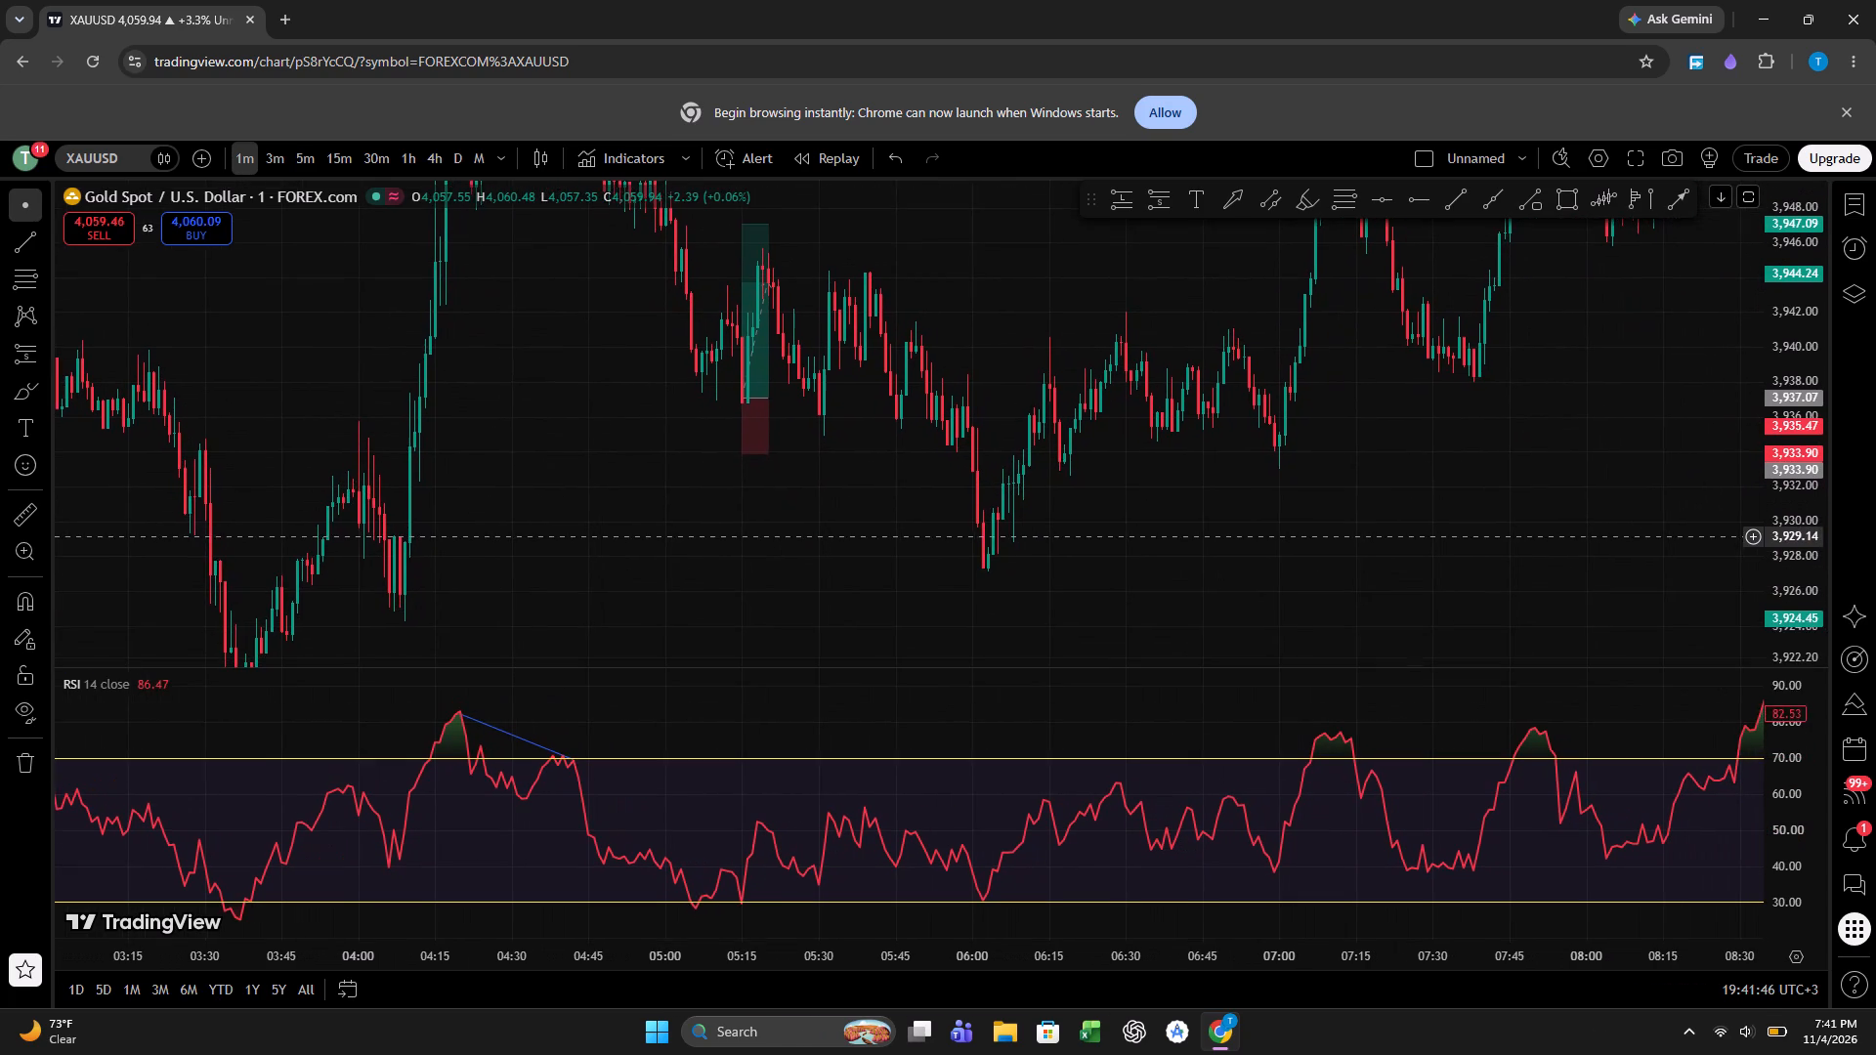
pyautogui.moveTo(688, 536); pyautogui.dragTo(687, 536)
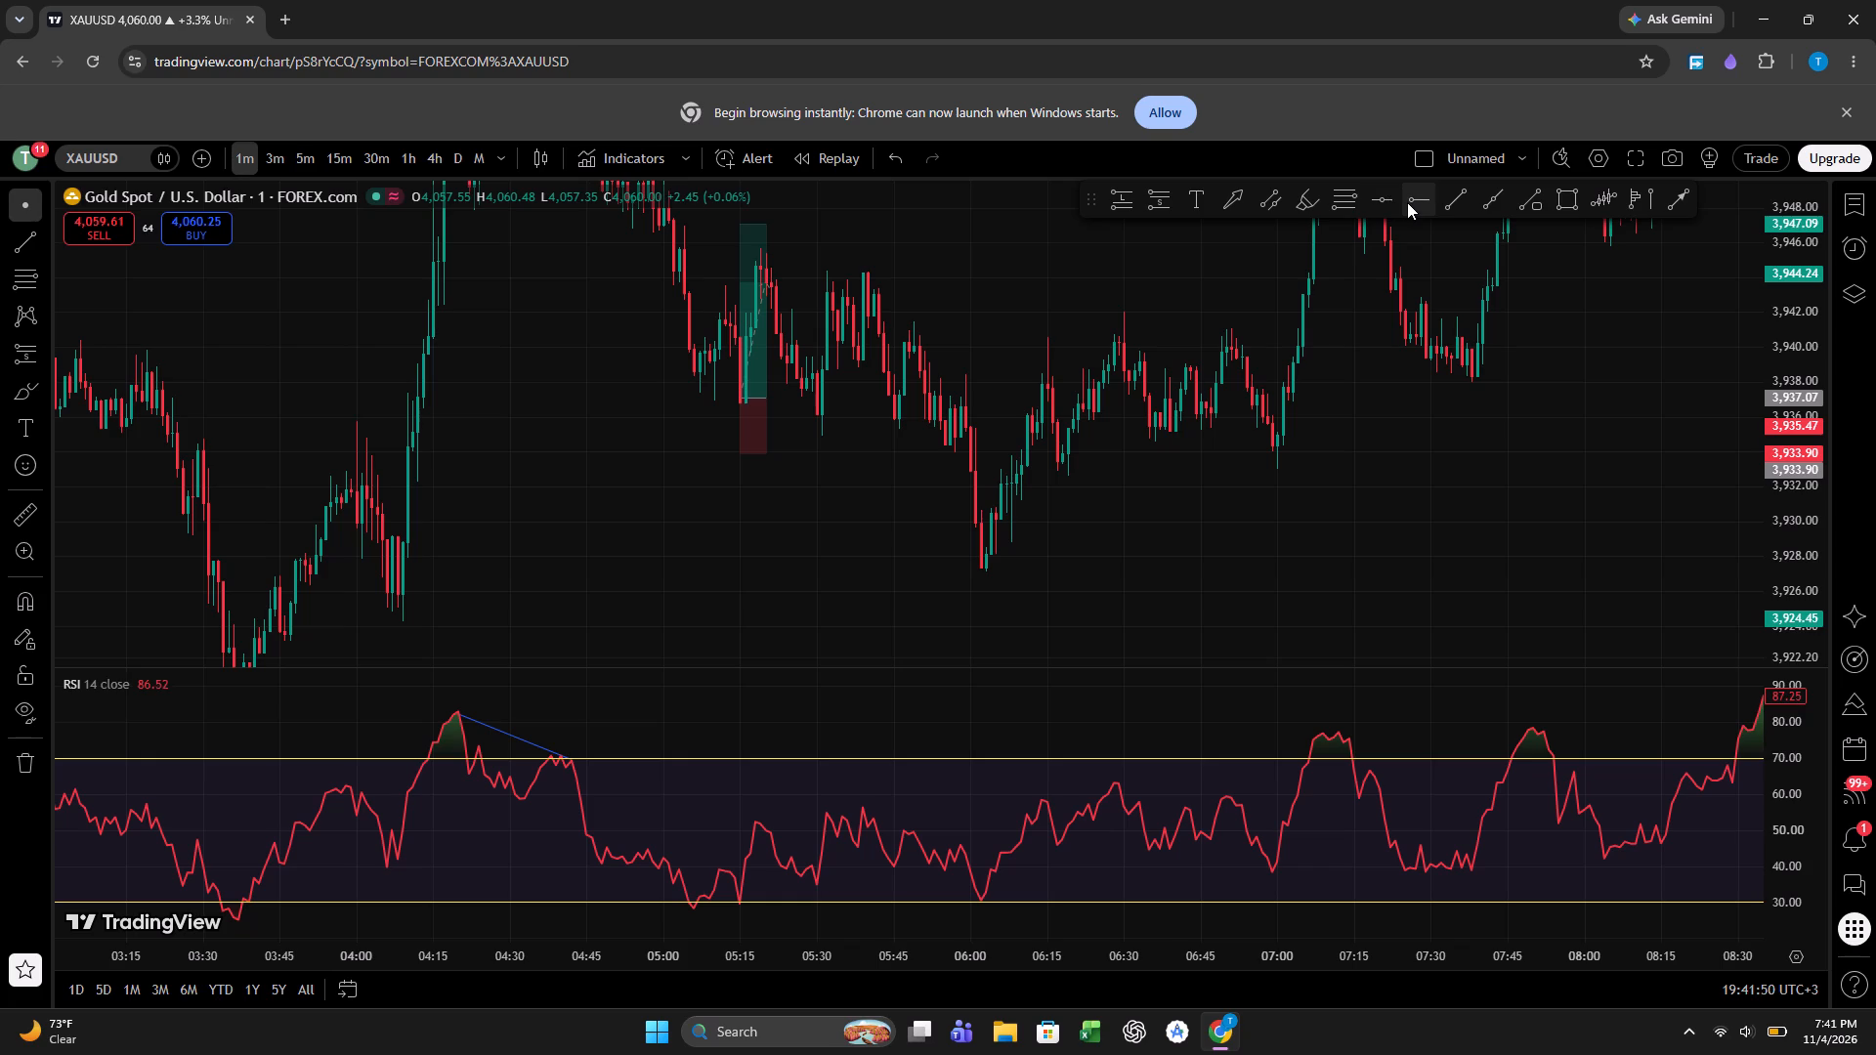
pyautogui.click(1466, 192)
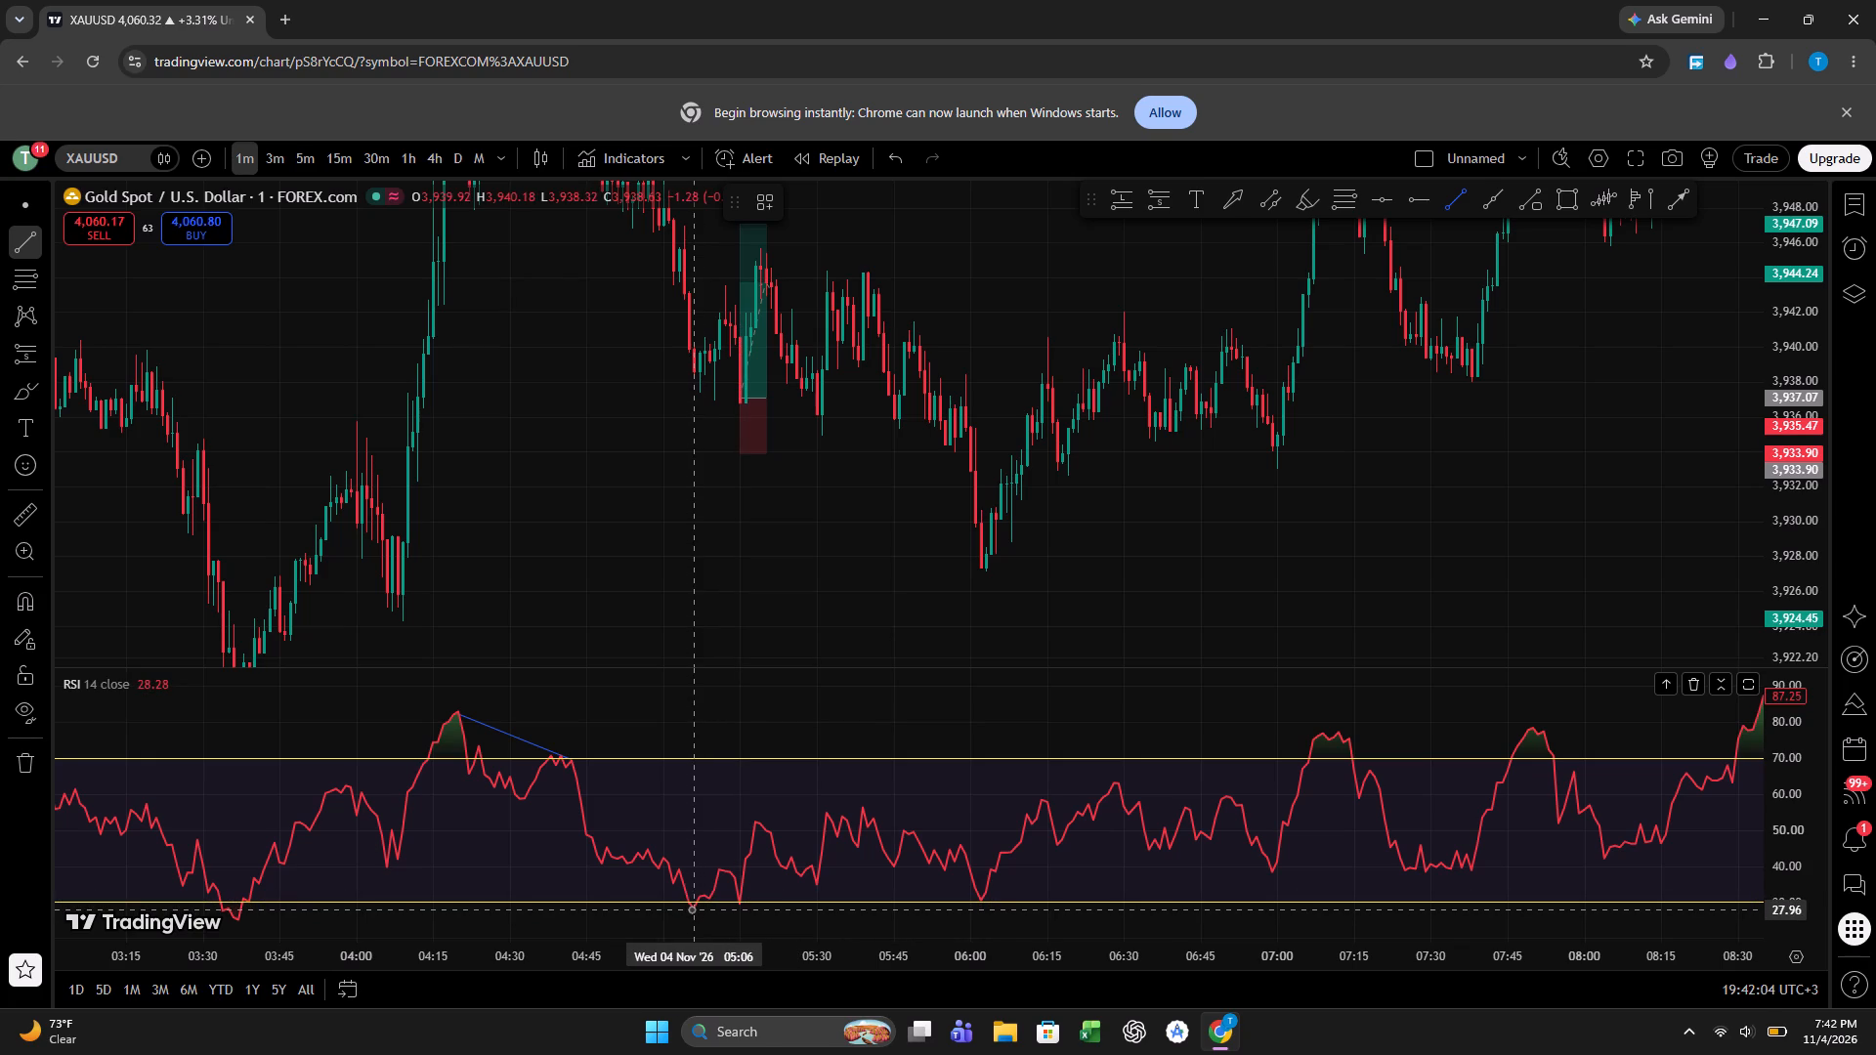
pyautogui.moveTo(692, 909); pyautogui.dragTo(737, 903)
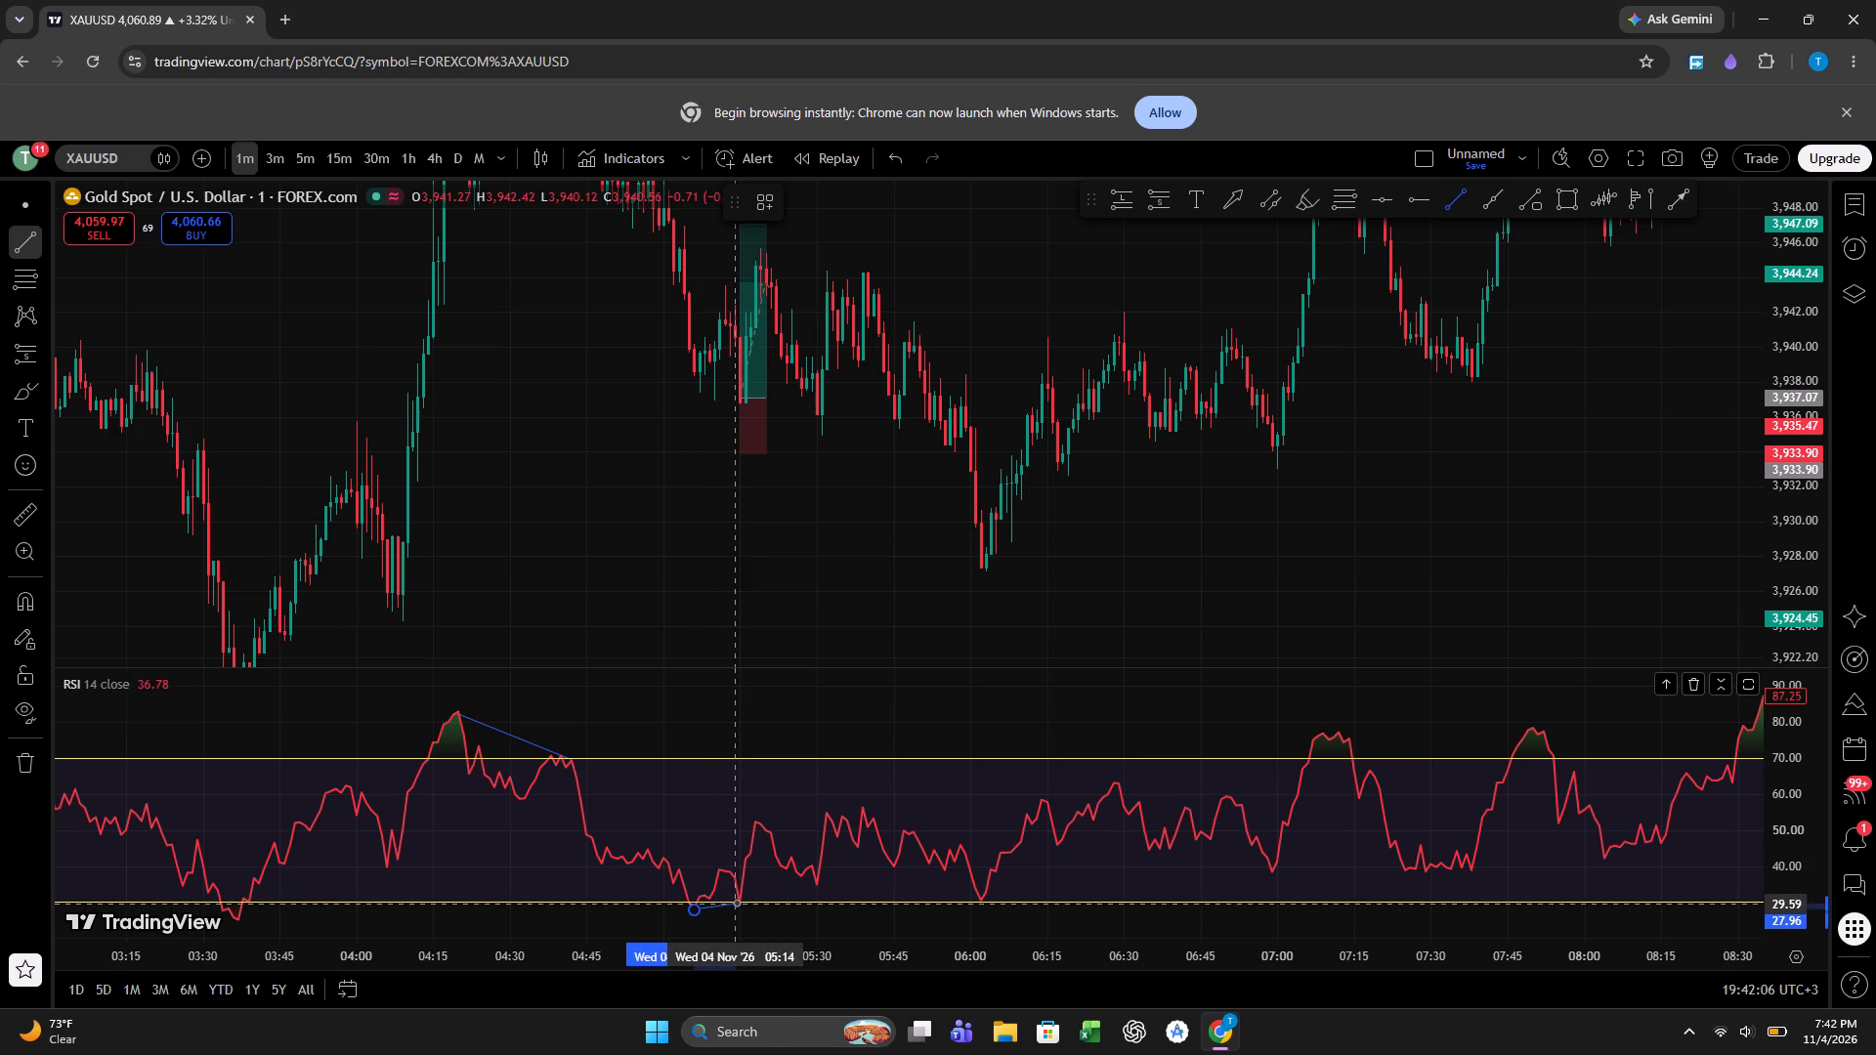
pyautogui.moveTo(737, 903); pyautogui.dragTo(738, 903)
pyautogui.click(738, 903)
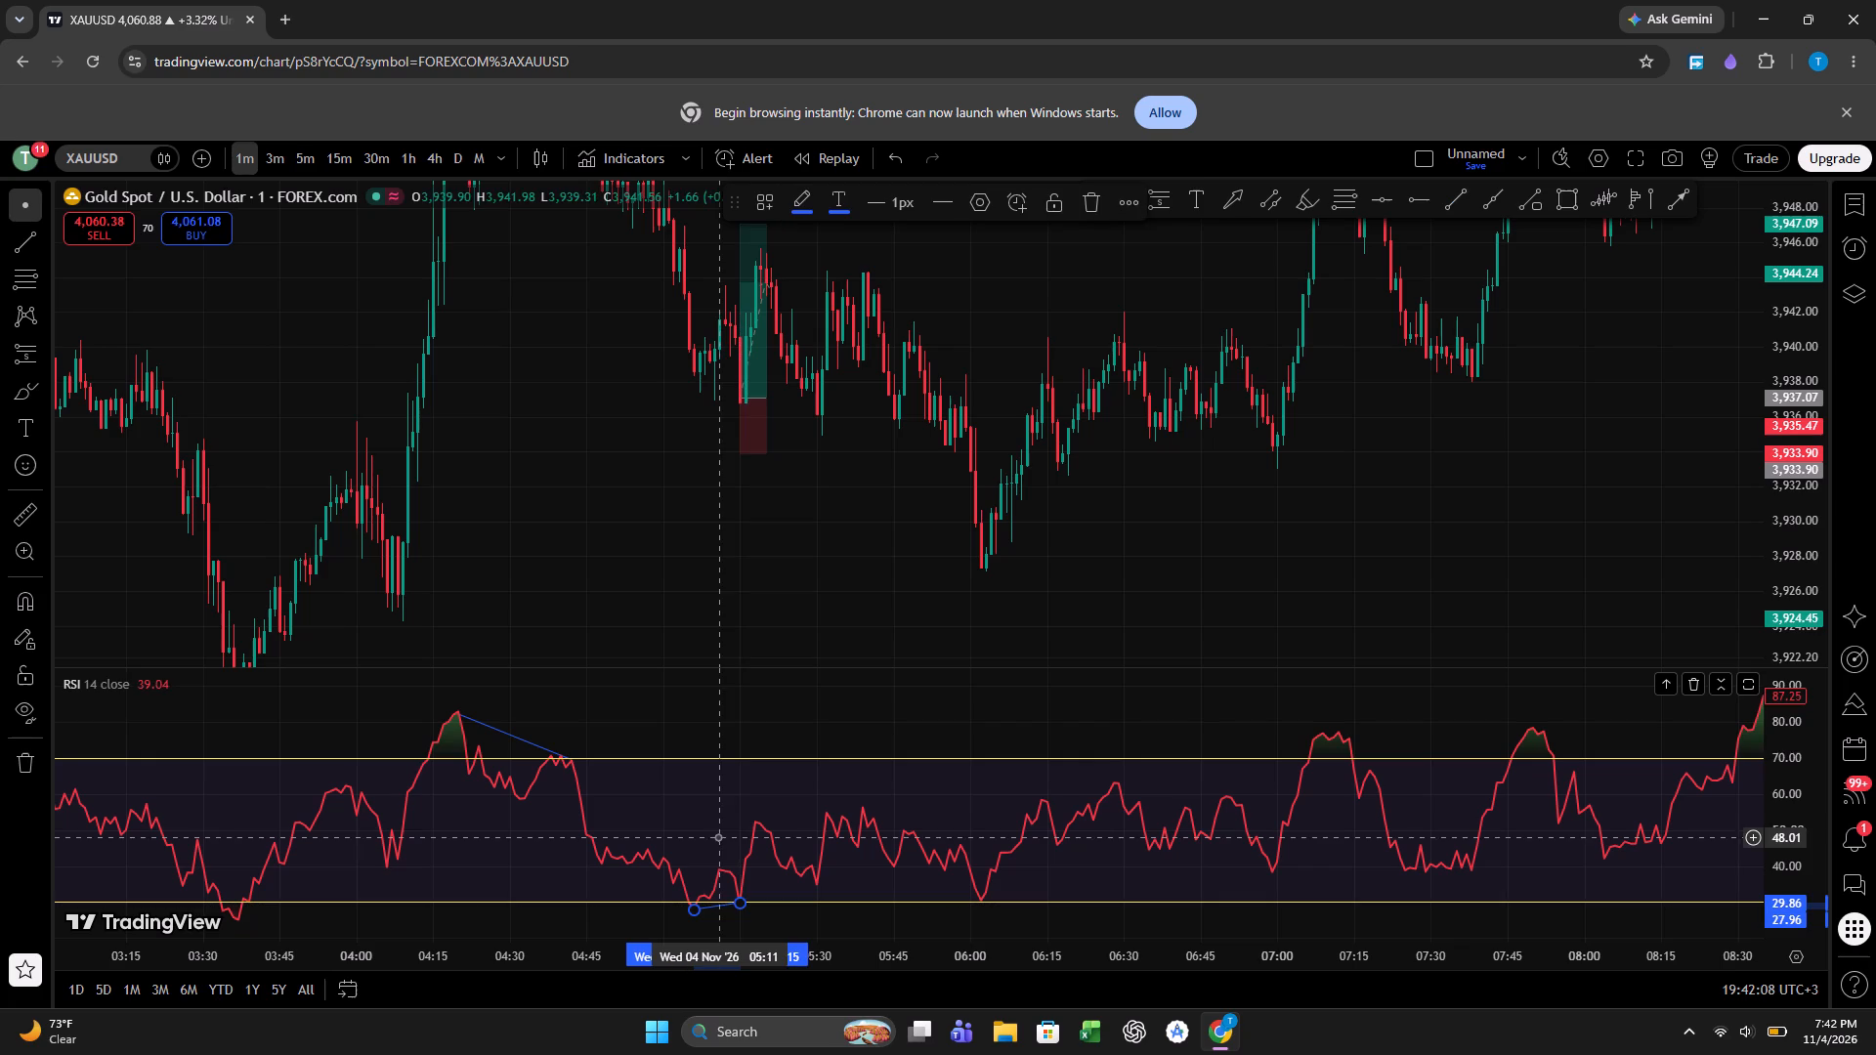
# Draw the matching price trendline under the falling lows from about 3,938.33 at 05:06 to about 3,936.81 at 05:15.
pyautogui.click(1453, 205)
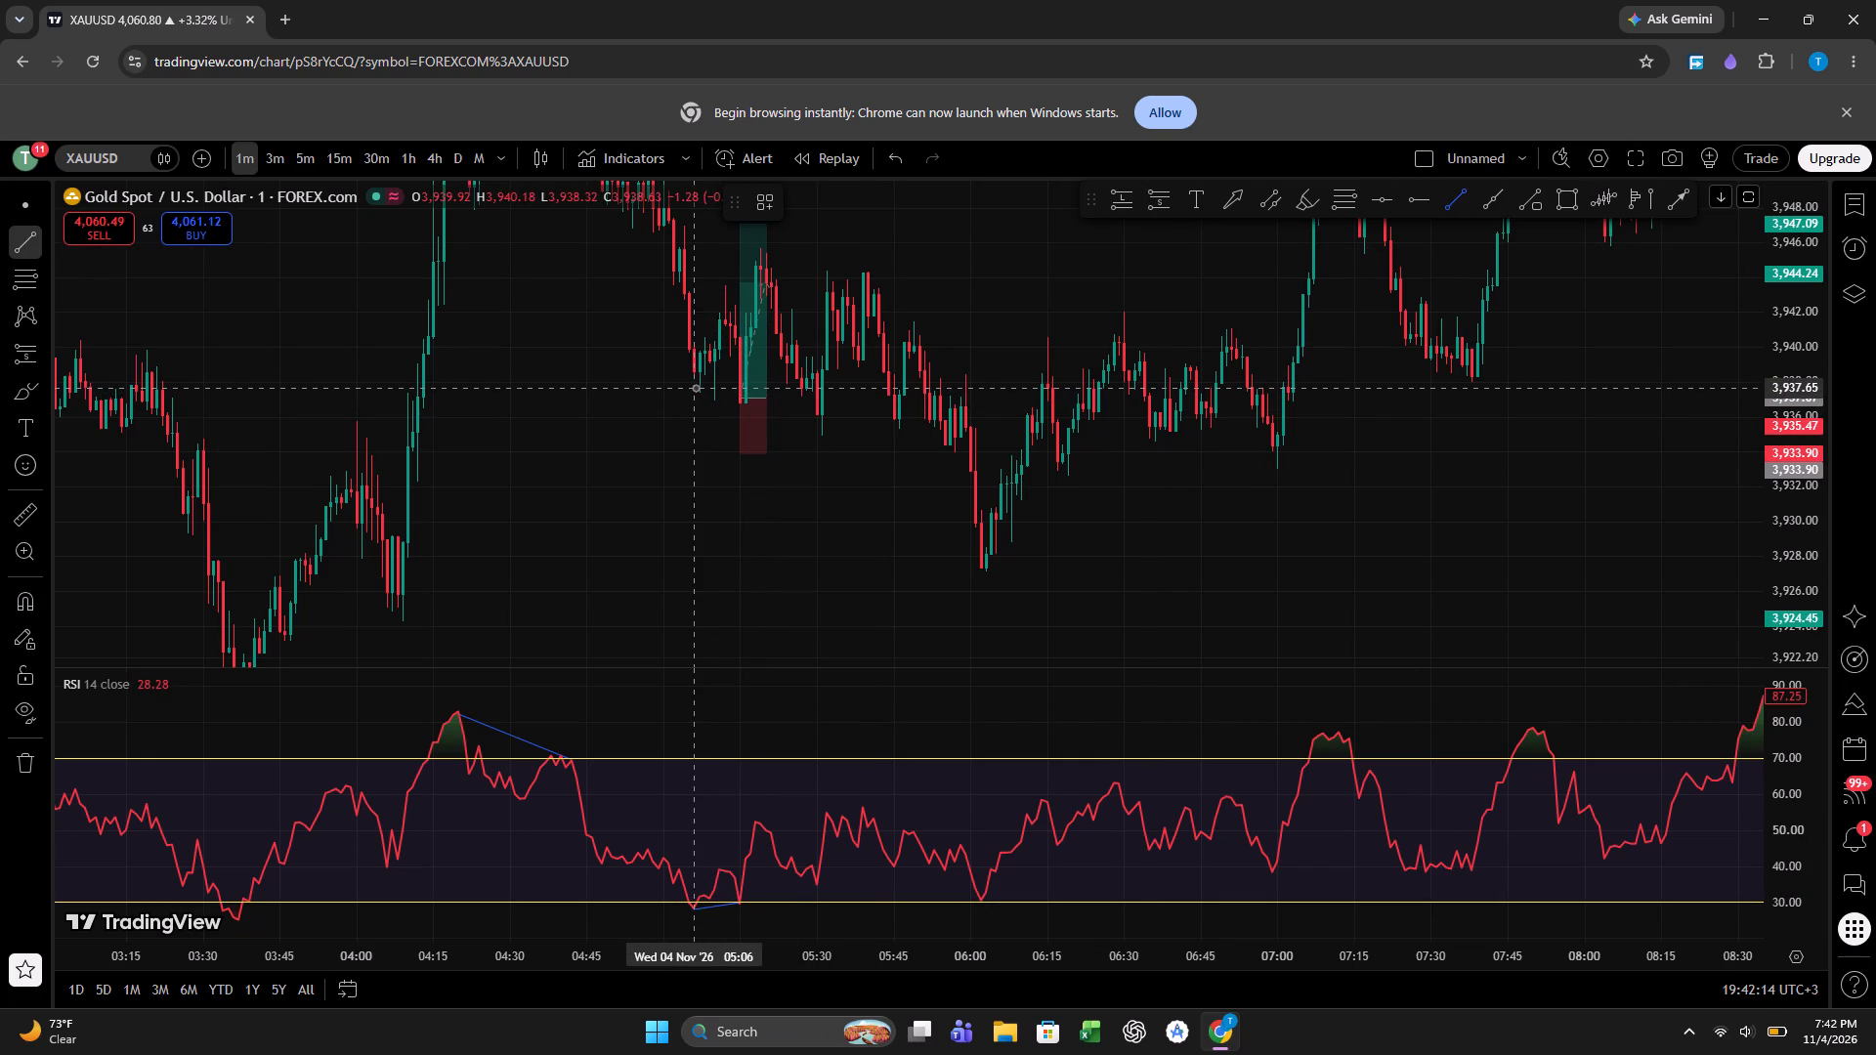
pyautogui.moveTo(692, 376); pyautogui.dragTo(706, 381)
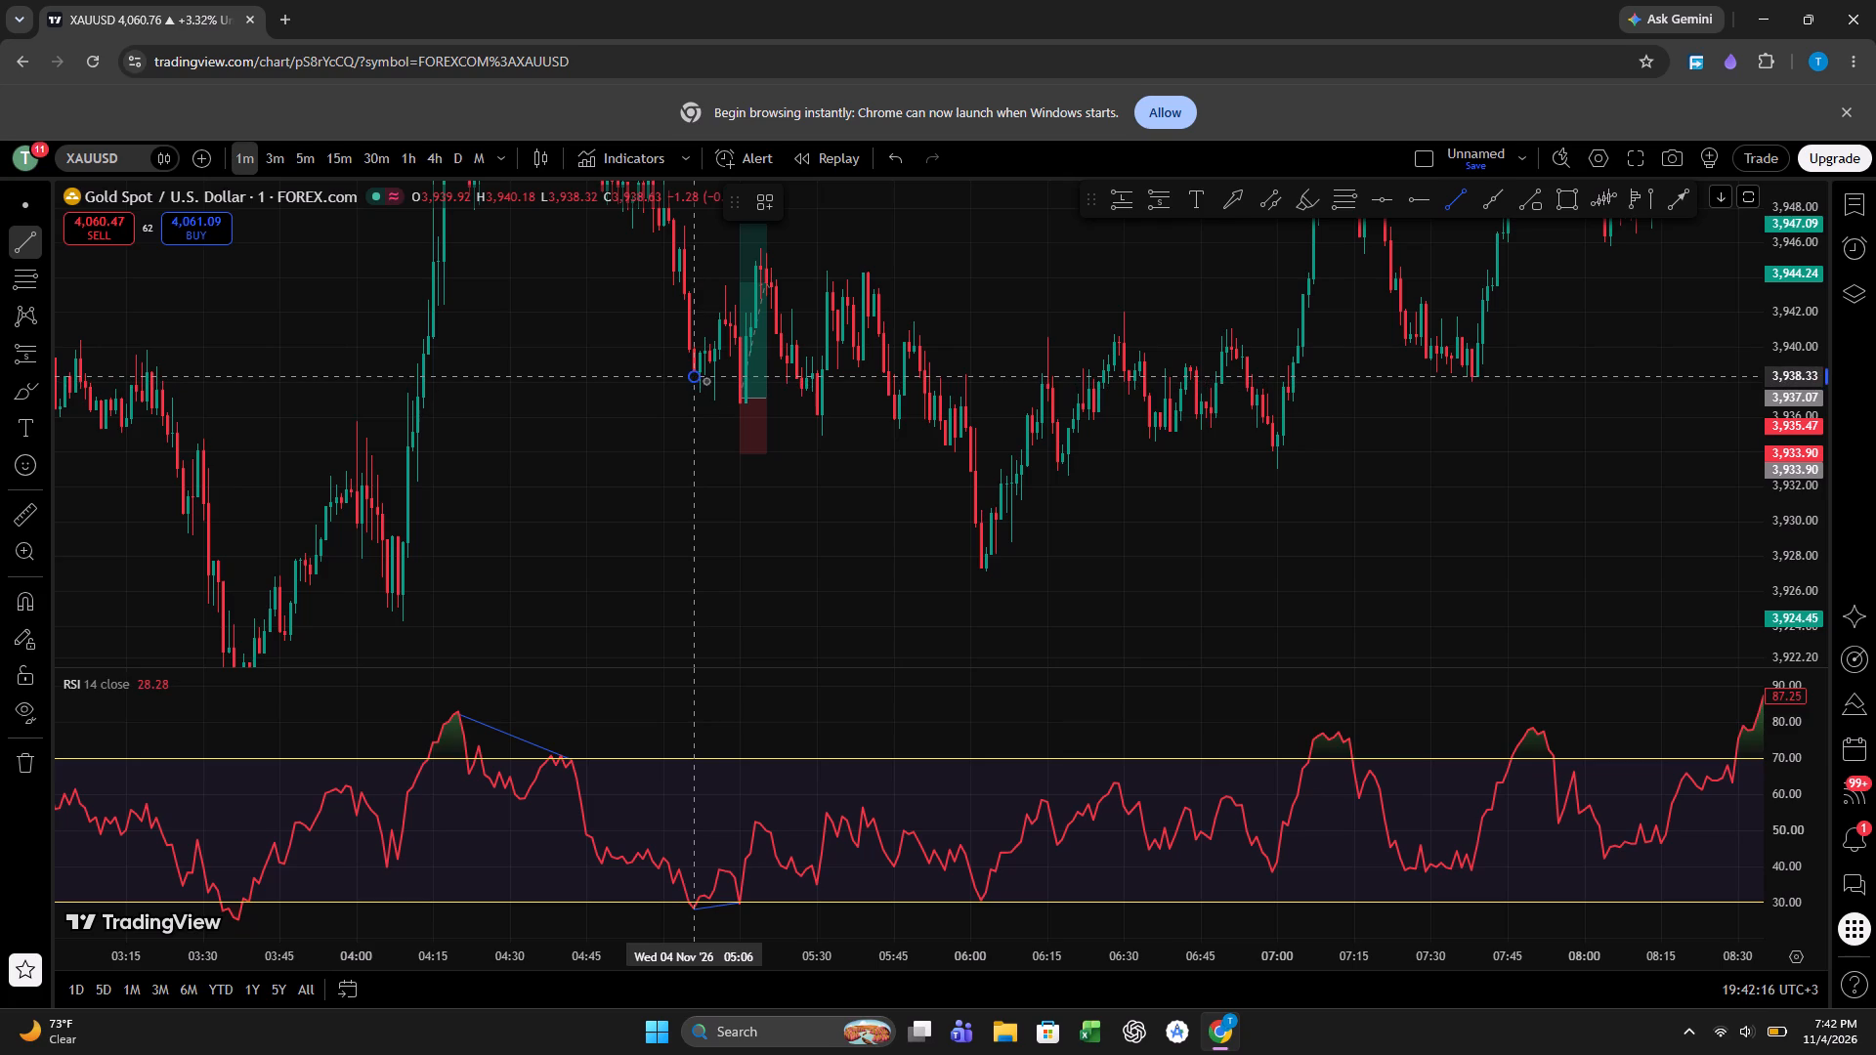
pyautogui.moveTo(706, 381); pyautogui.dragTo(738, 402)
pyautogui.click(738, 402)
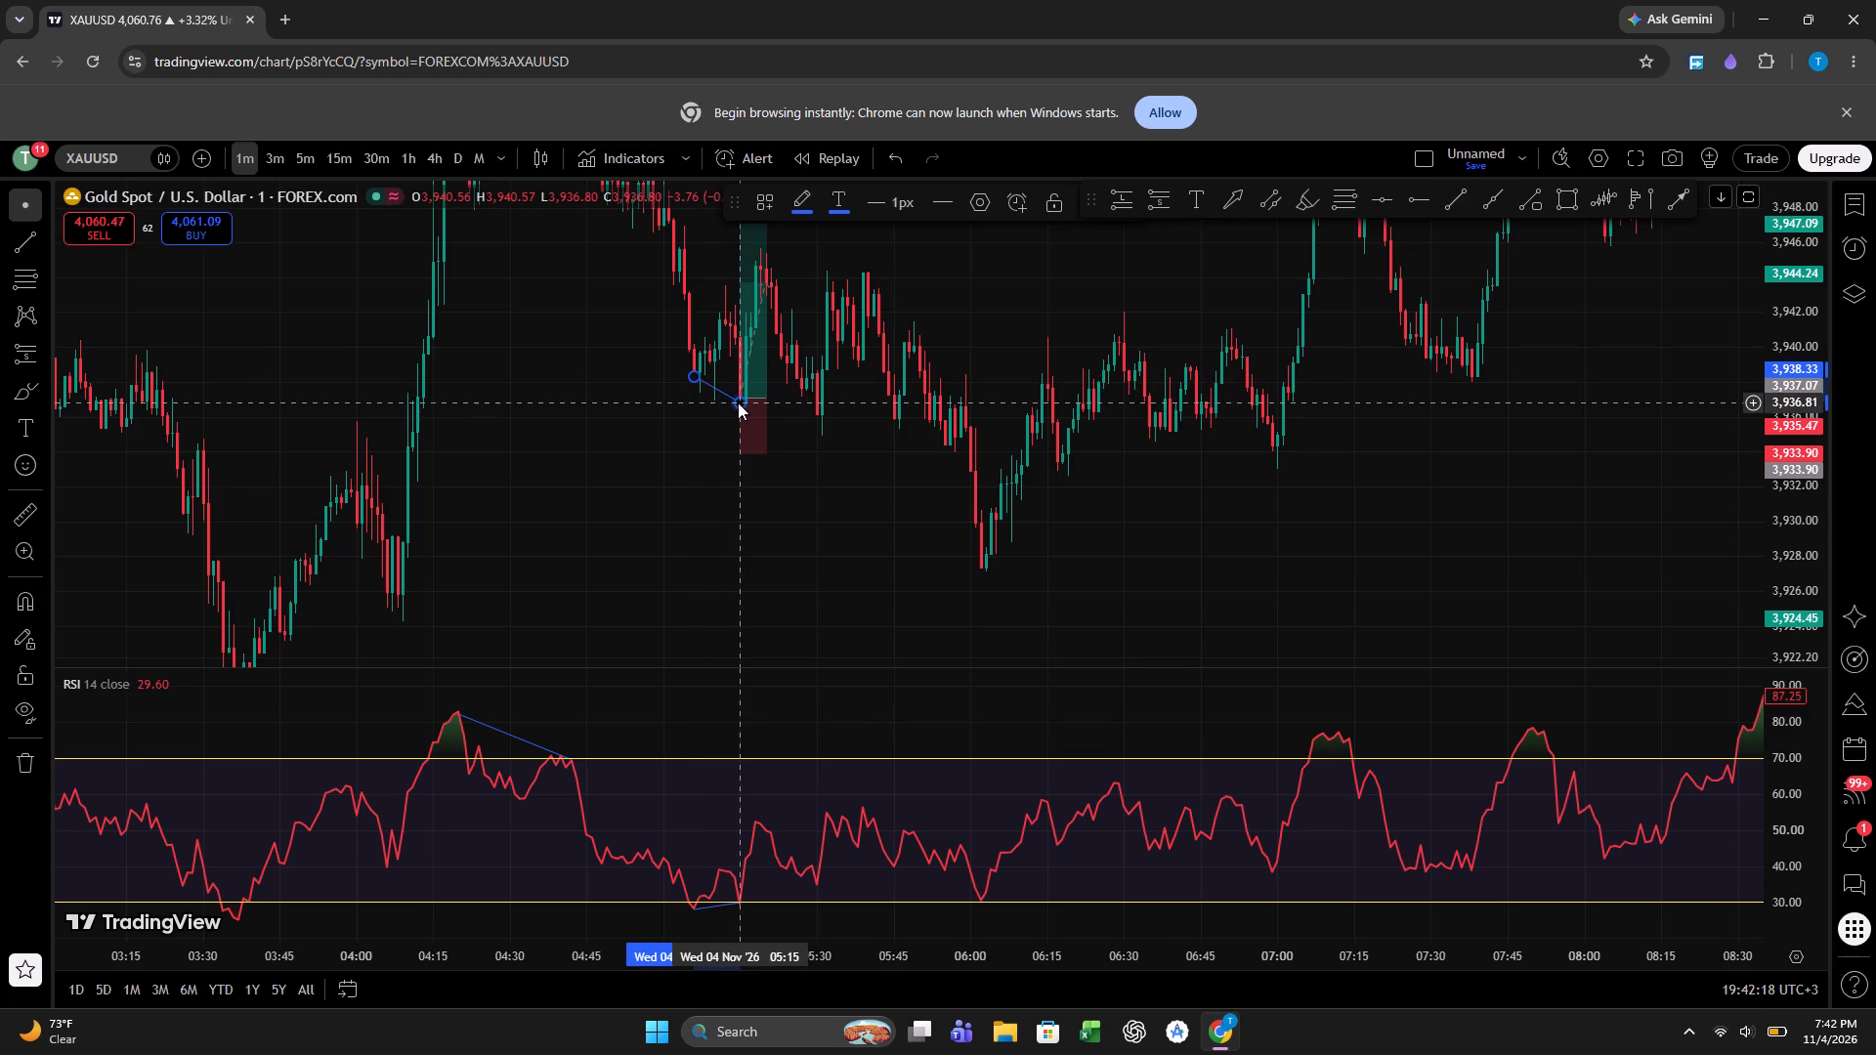
pyautogui.click(888, 513)
# Examine the price and RSI from about 05:30 to 11:15 for further divergences.
pyautogui.moveTo(953, 531); pyautogui.dragTo(946, 531)
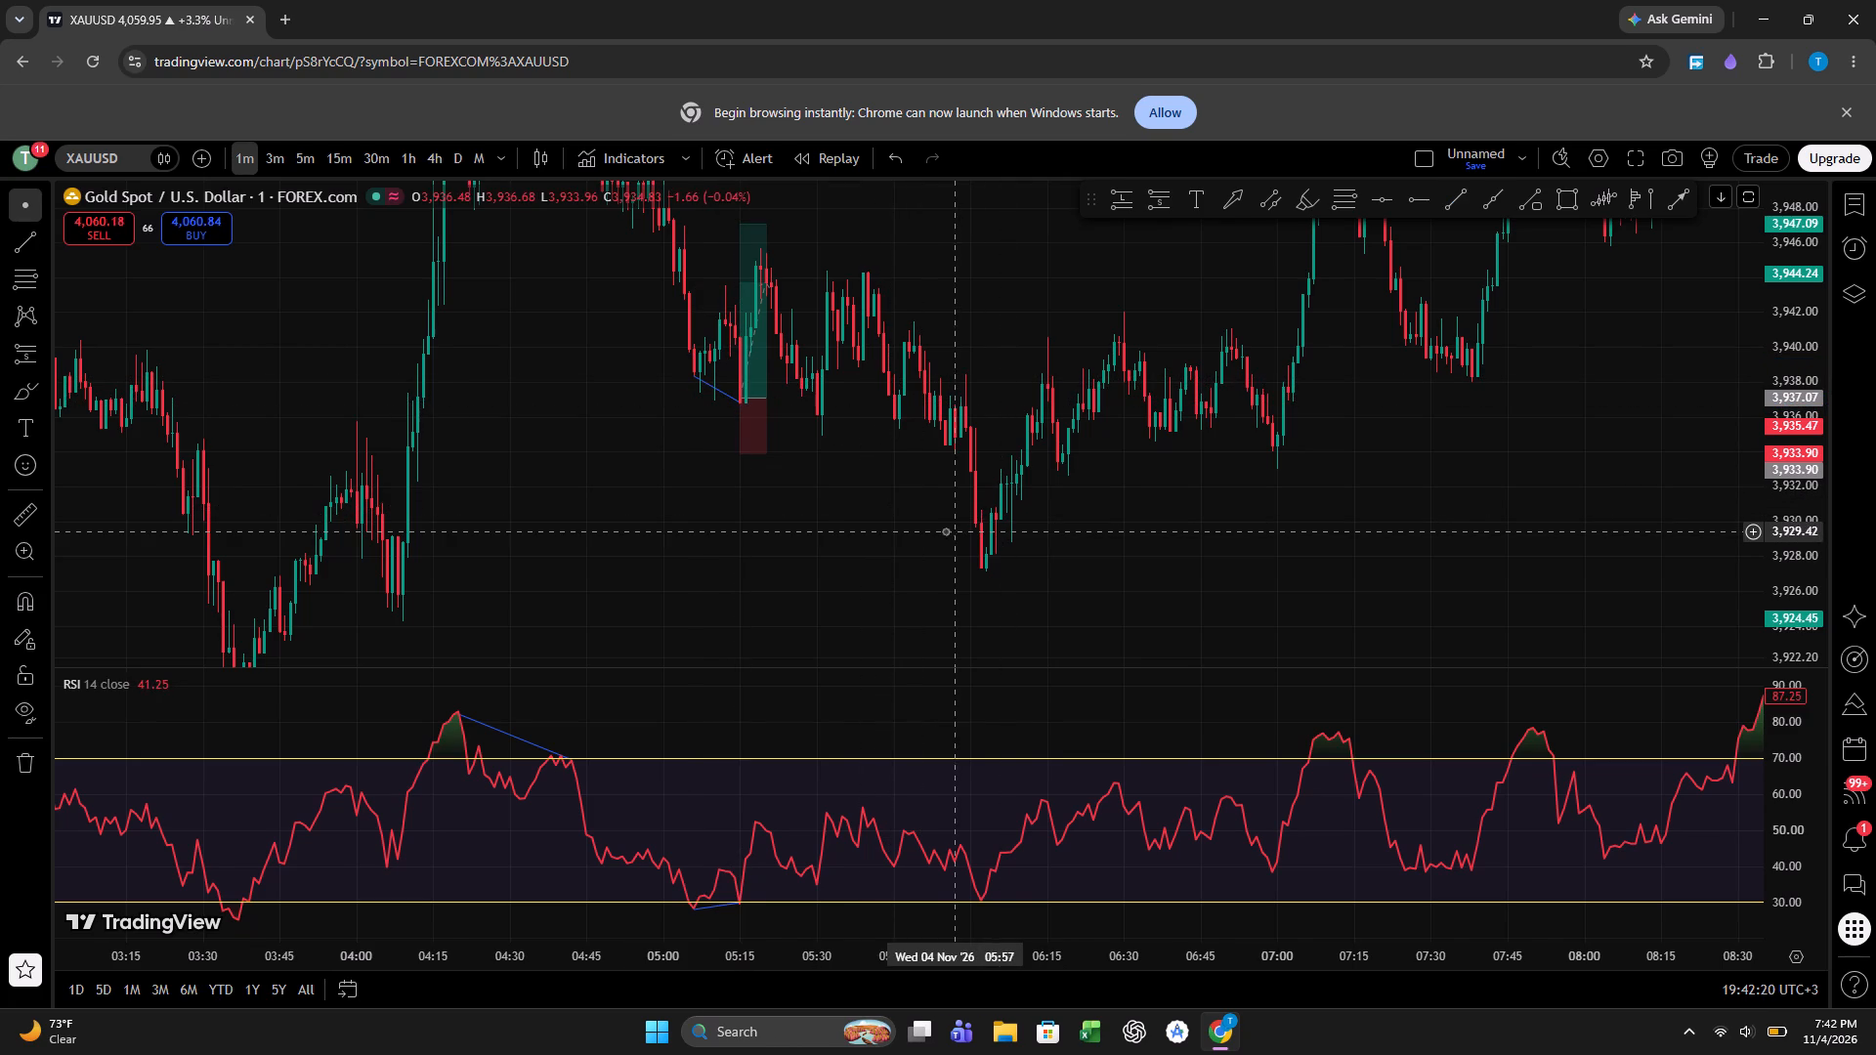
pyautogui.moveTo(946, 531); pyautogui.dragTo(937, 592)
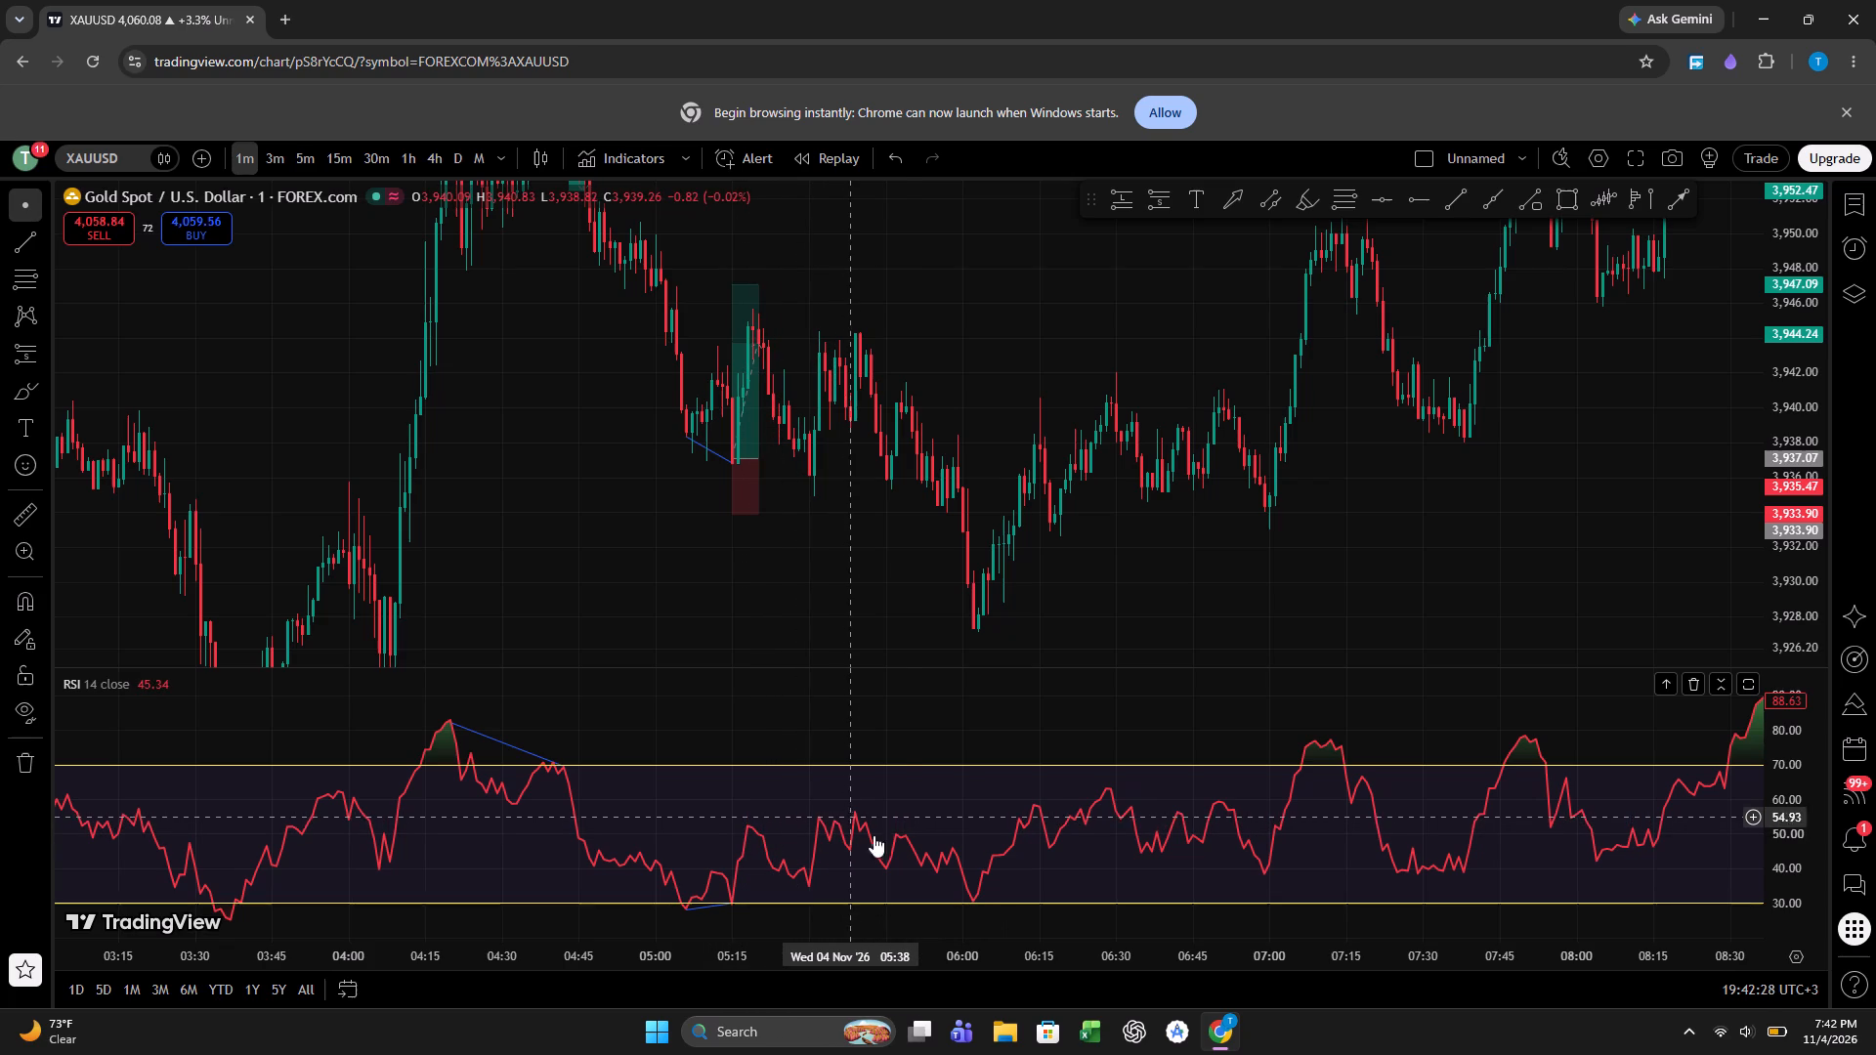
pyautogui.moveTo(1099, 645); pyautogui.dragTo(788, 788)
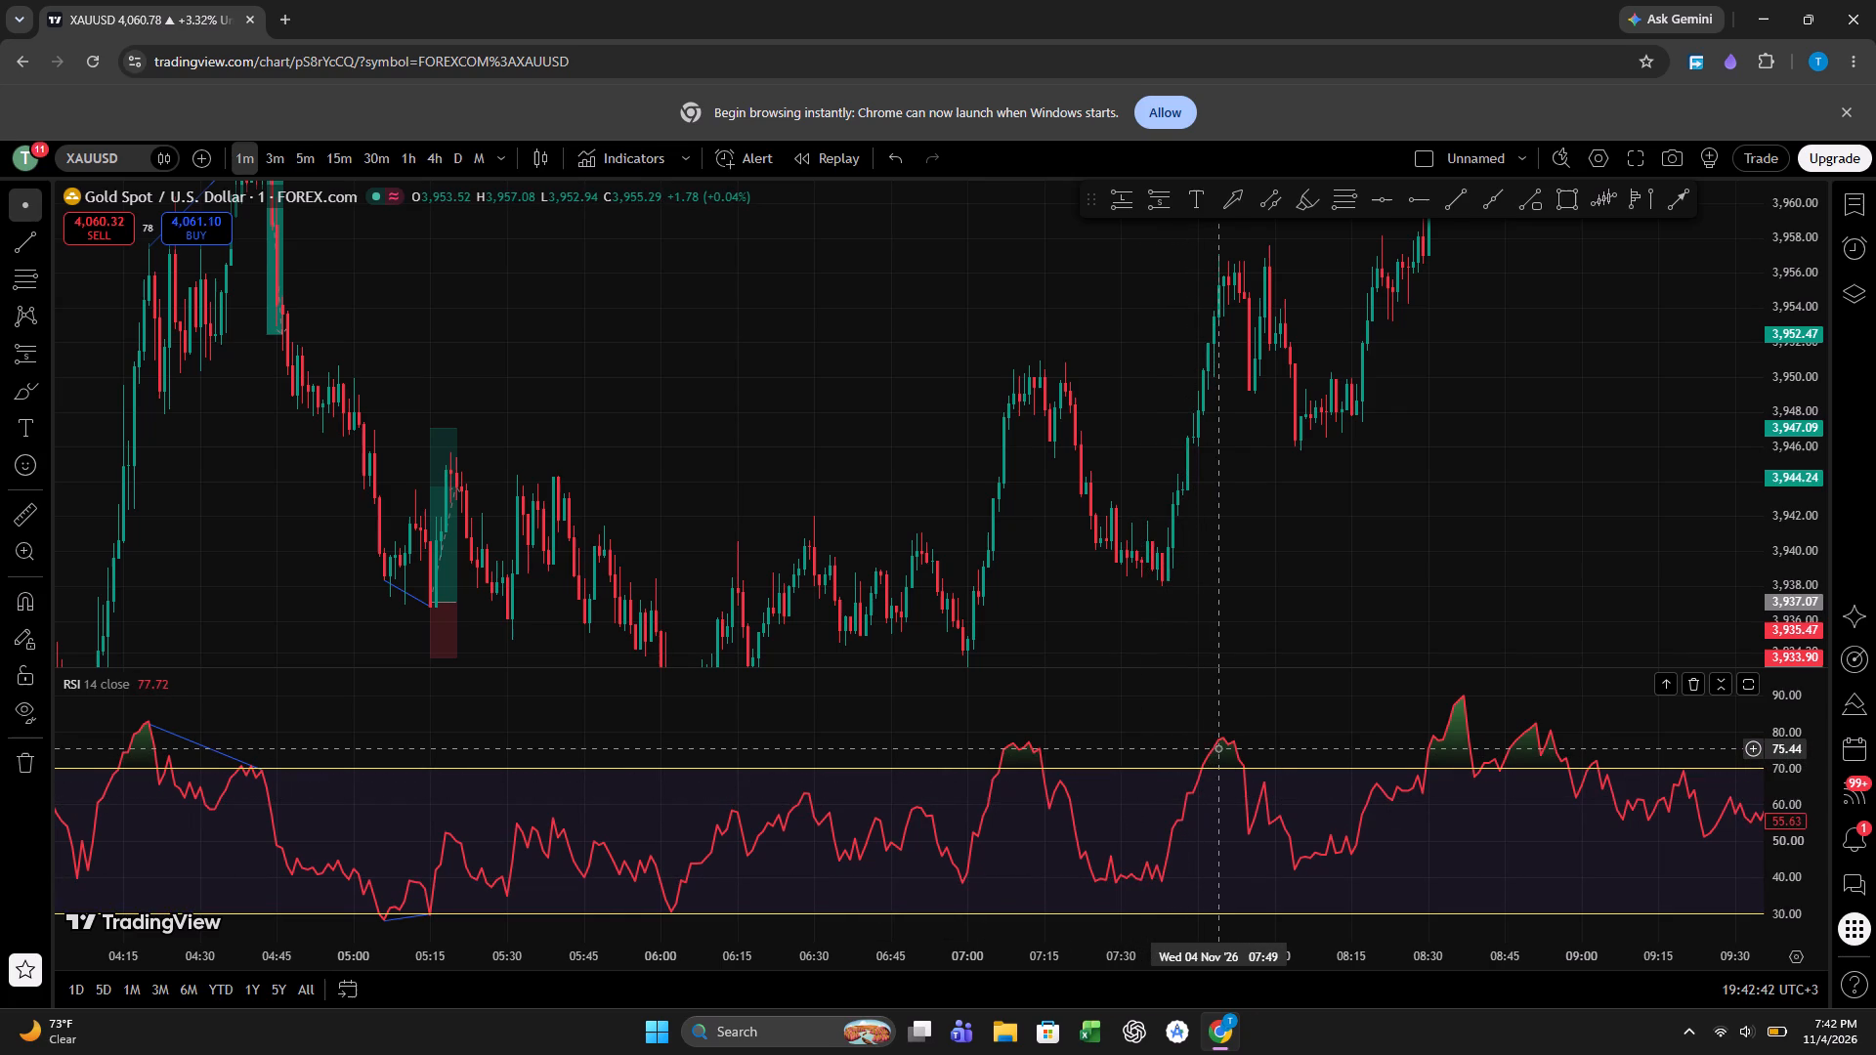
pyautogui.moveTo(1280, 647); pyautogui.dragTo(962, 821)
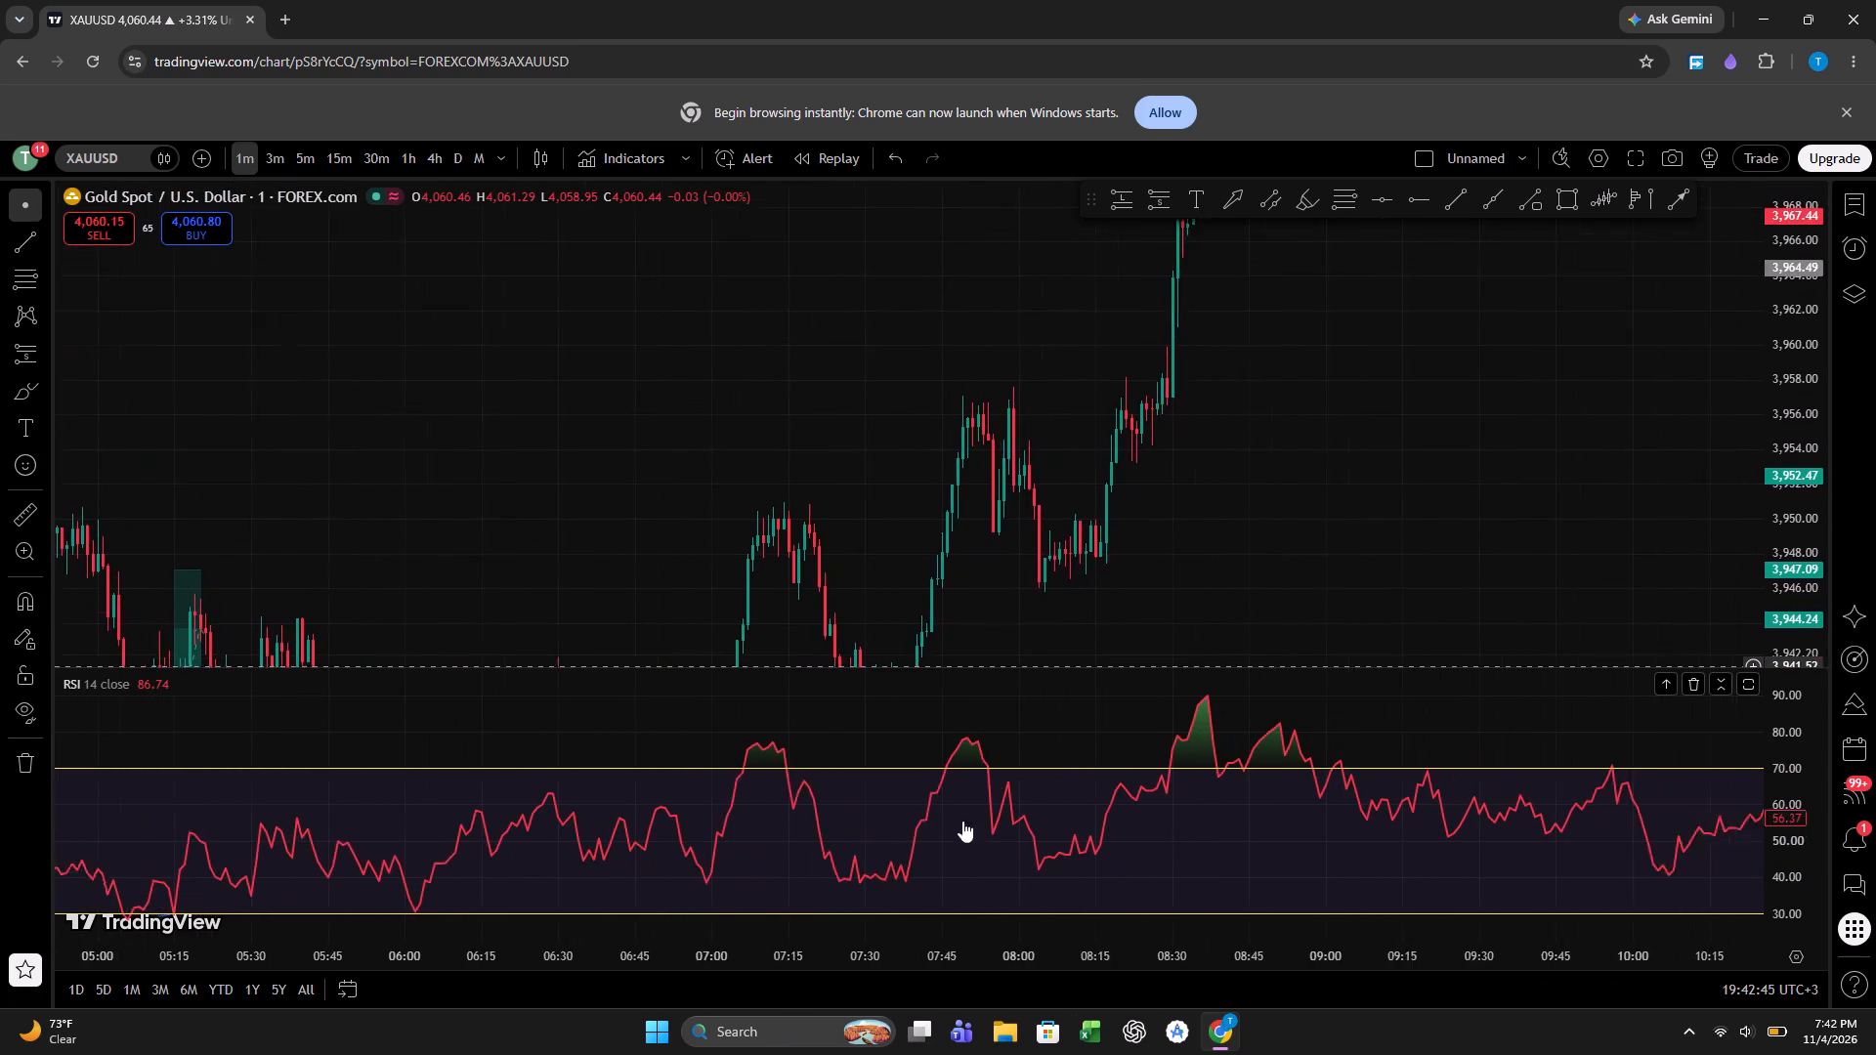
pyautogui.moveTo(962, 821); pyautogui.dragTo(715, 1054)
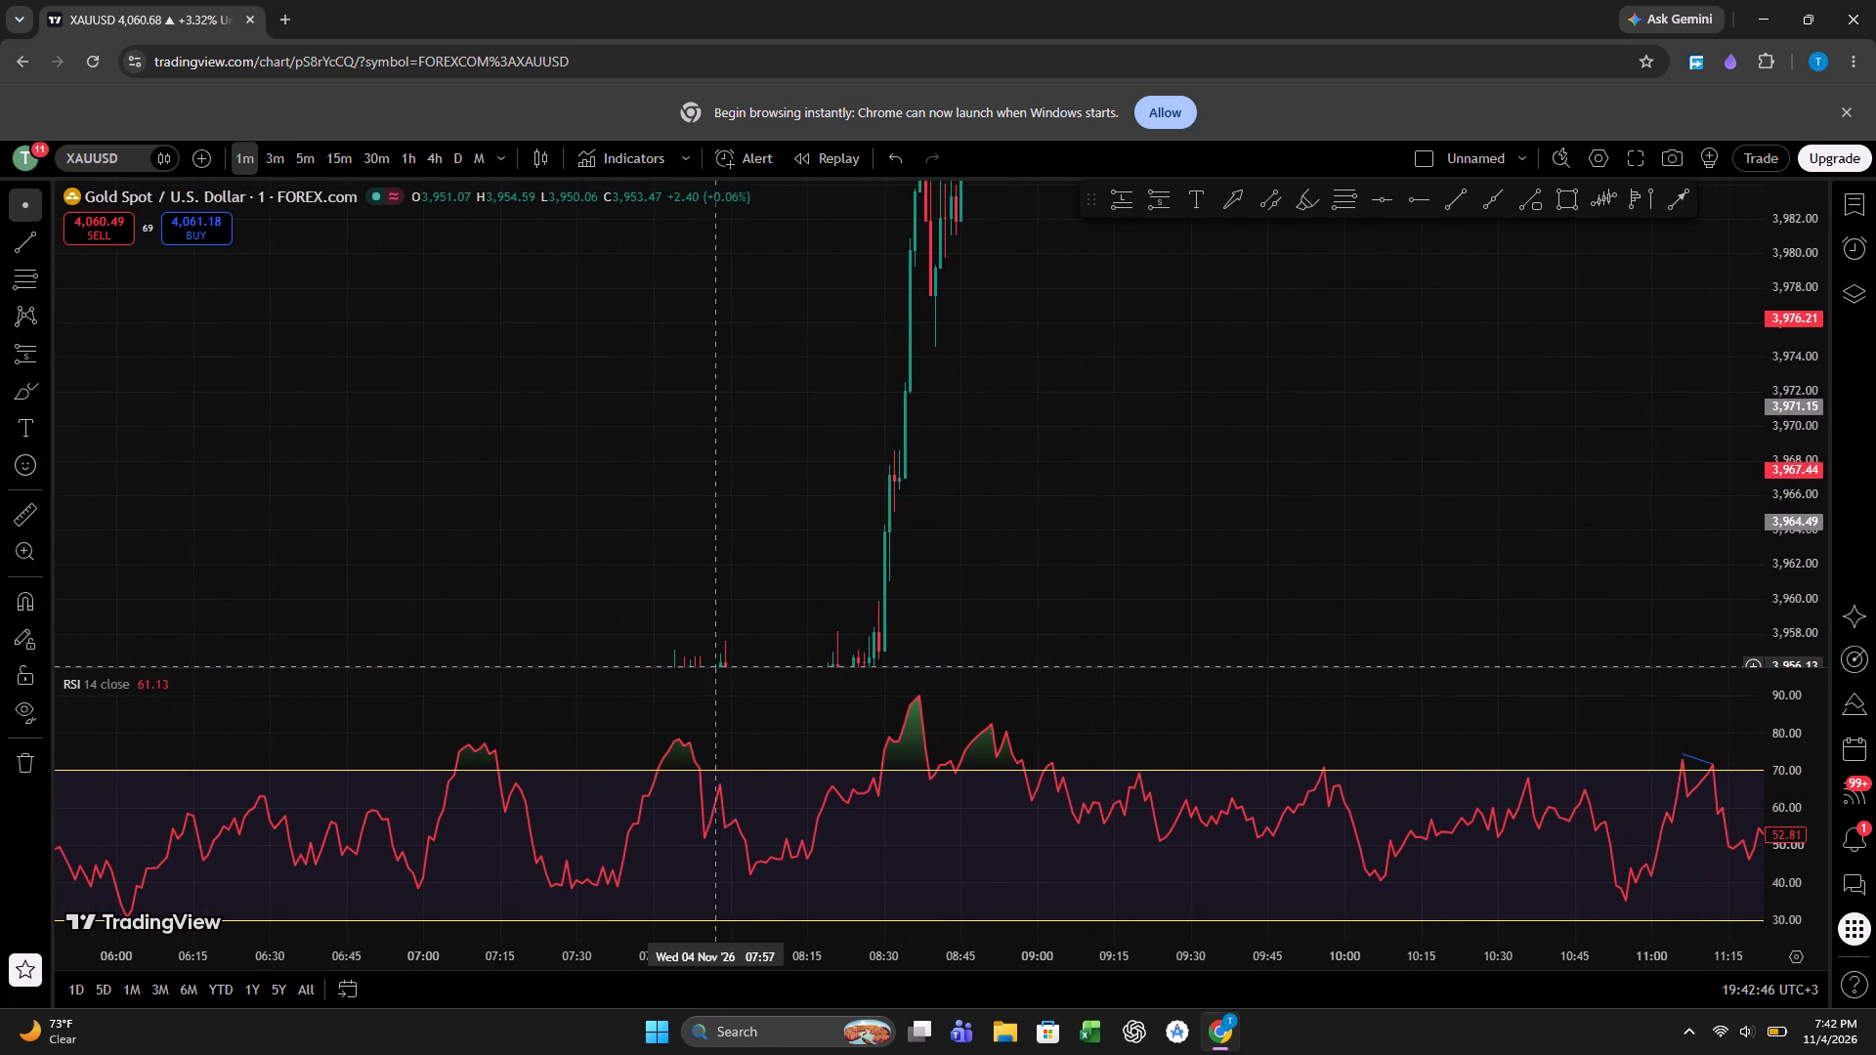